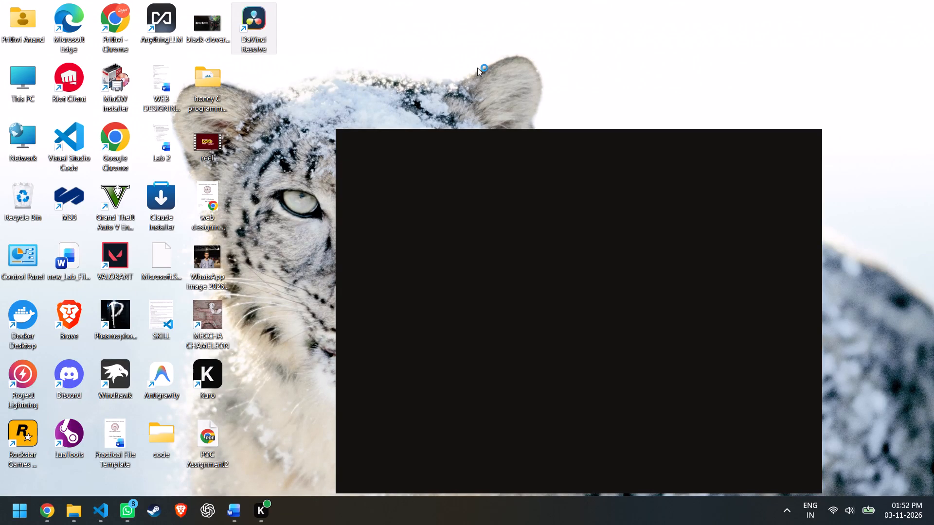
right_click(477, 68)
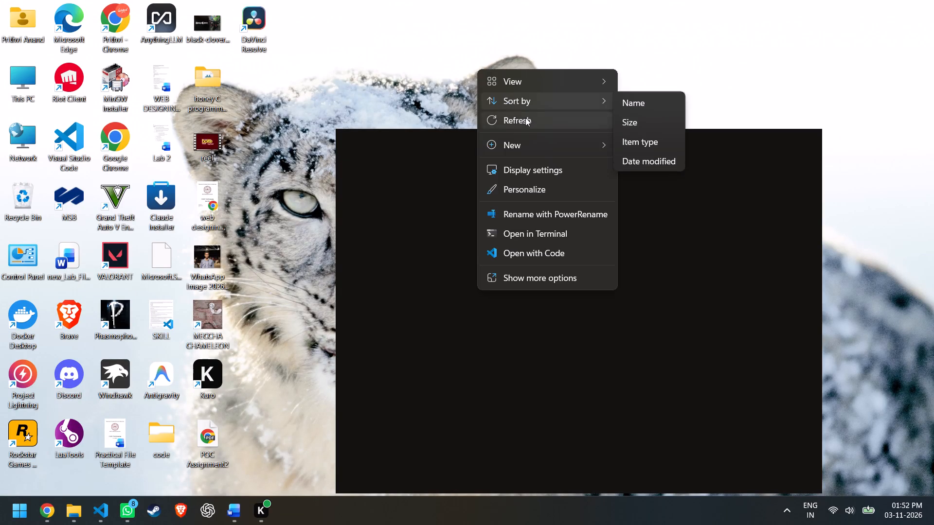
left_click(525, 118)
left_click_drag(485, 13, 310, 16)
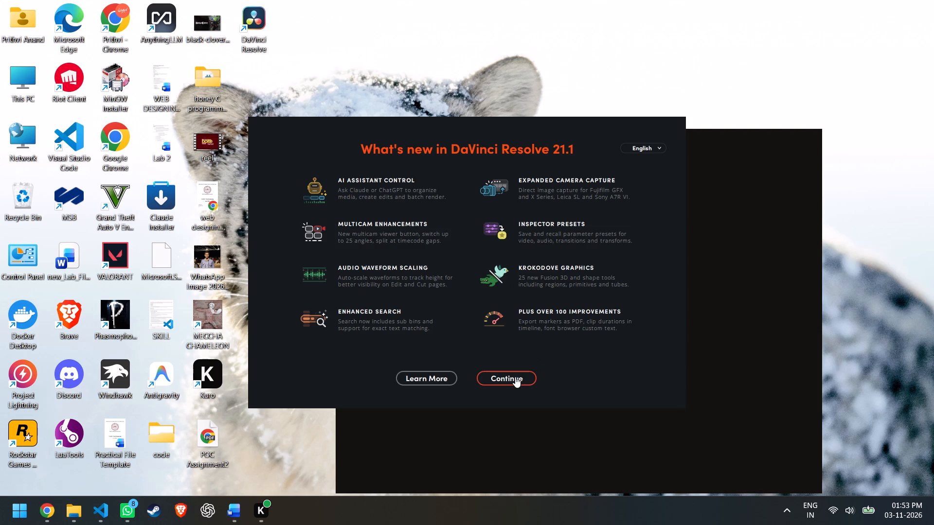
Proceed past the What's New page into Quick Setup and complete the quick system check.
left_click(515, 377)
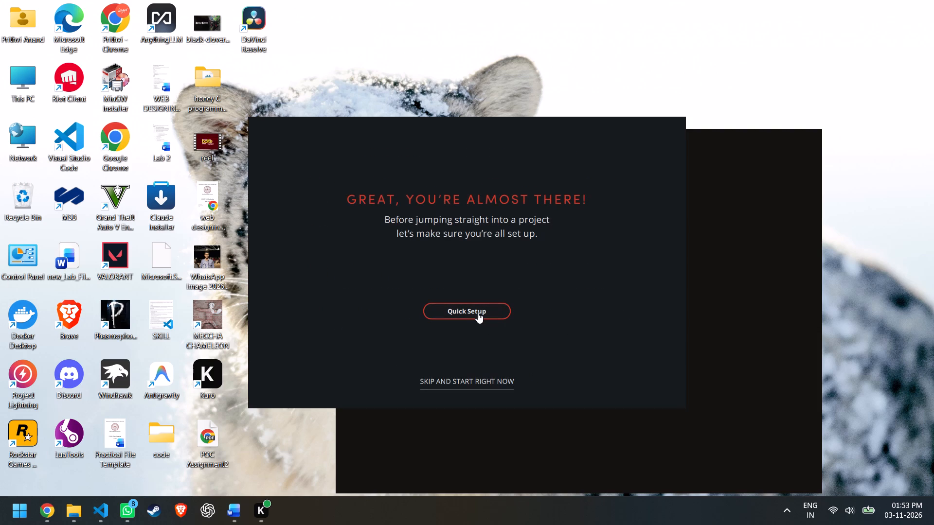
left_click(477, 313)
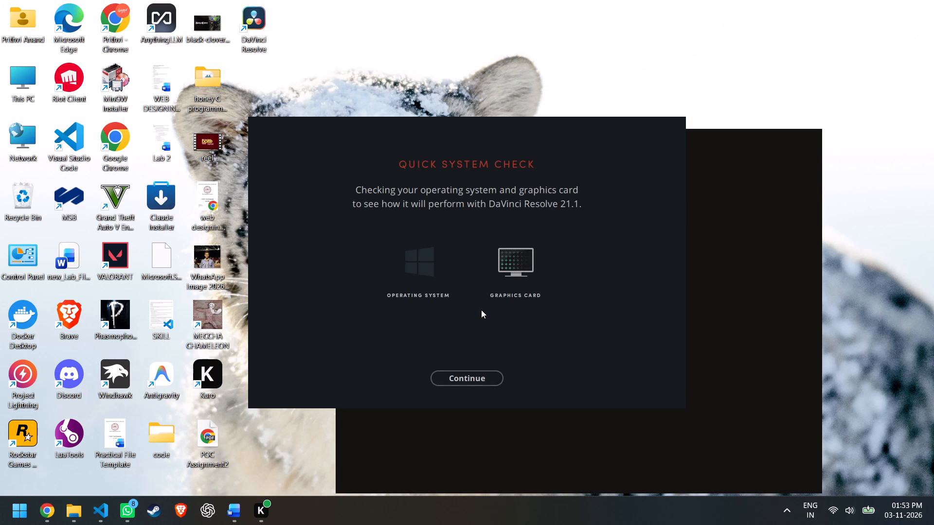
left_click(485, 384)
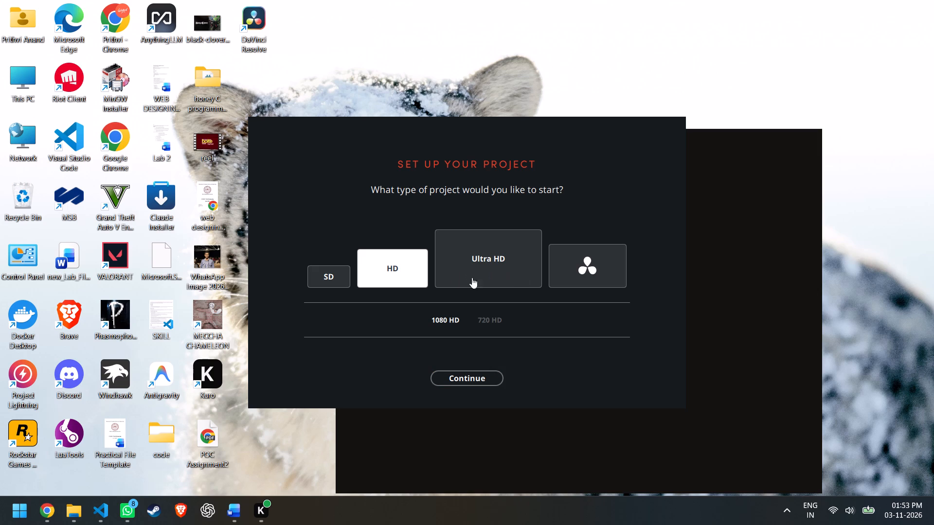
Compare the HD and Ultra HD project types, and settle on the option to choose the resolution later.
left_click(519, 265)
left_click(539, 266)
left_click(566, 265)
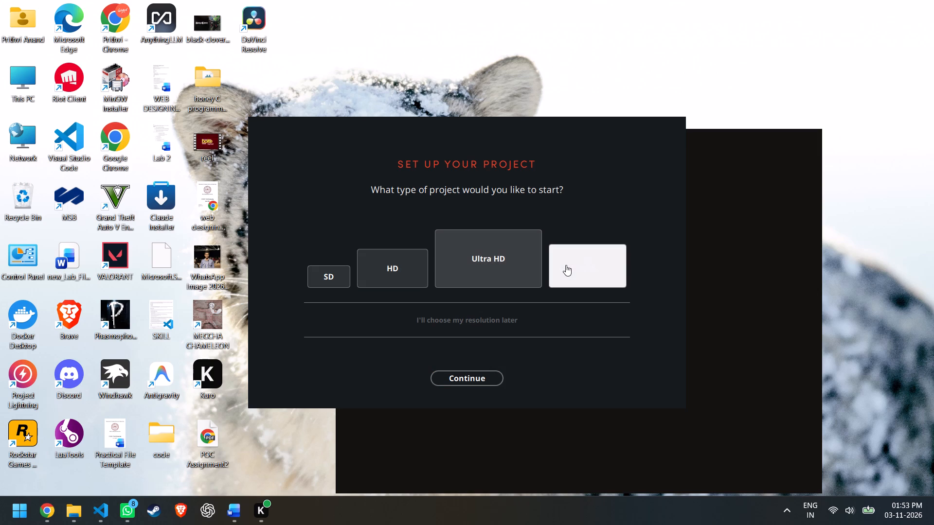
left_click(518, 265)
left_click(602, 265)
left_click(514, 271)
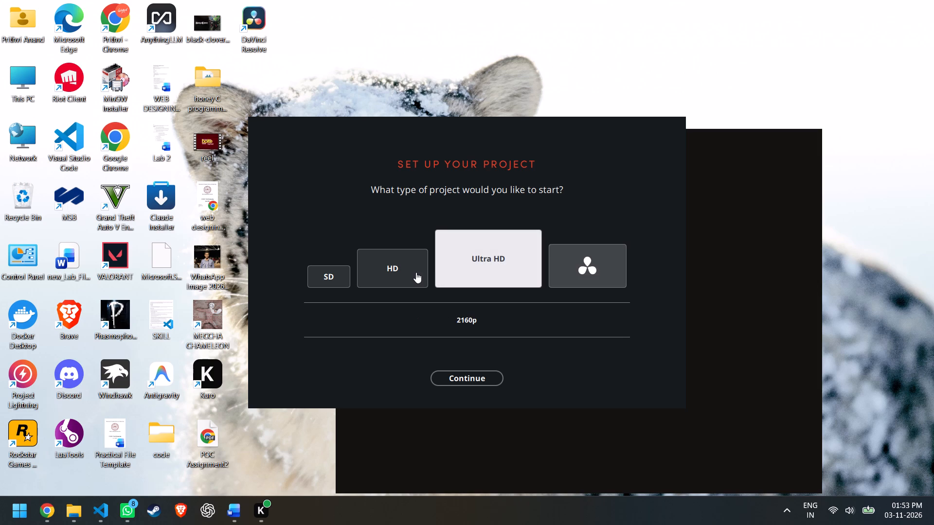
left_click(416, 272)
left_click(505, 267)
left_click(383, 271)
left_click(578, 270)
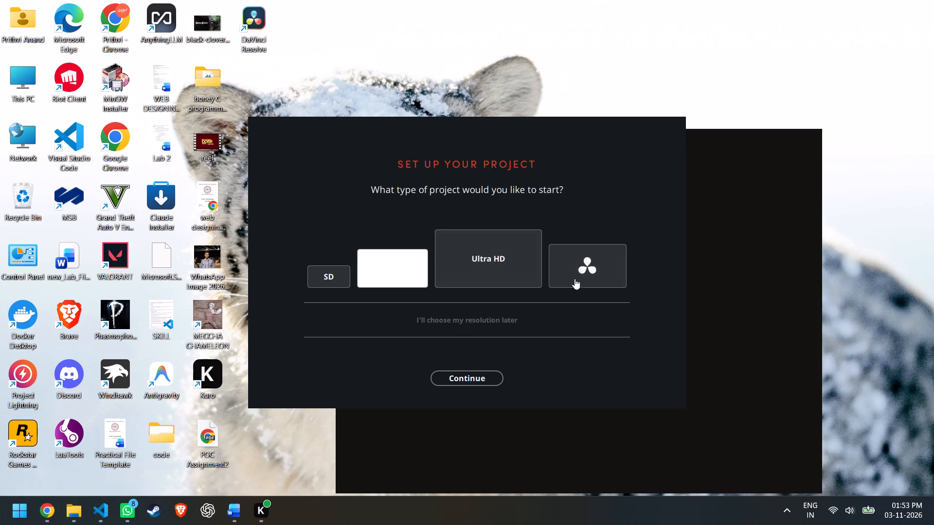
left_click(481, 376)
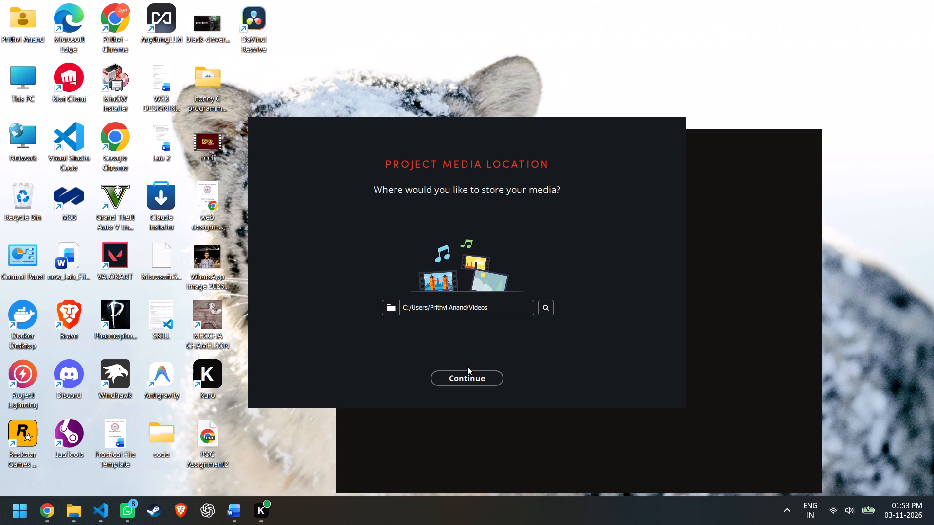
Accept the default Videos folder as the project media location and keep the DaVinci Resolve keyboard layout.
left_click(483, 384)
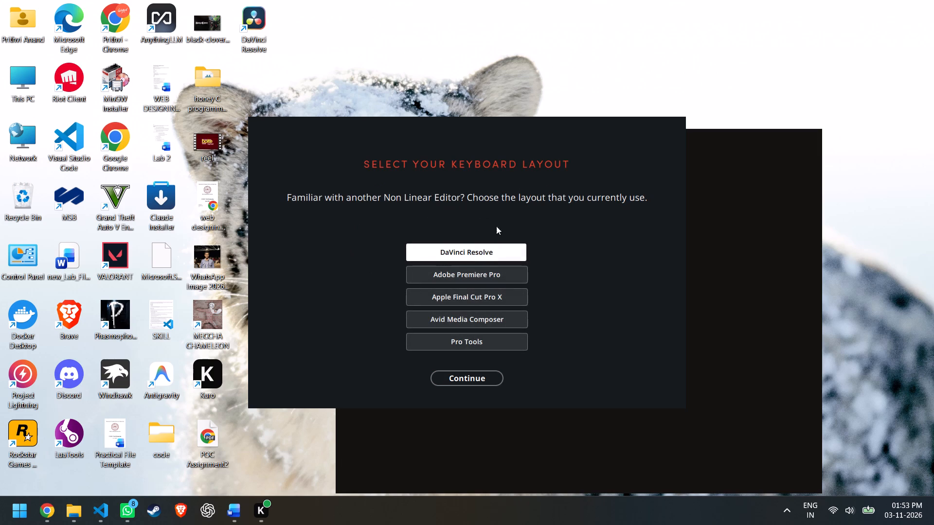
left_click(482, 378)
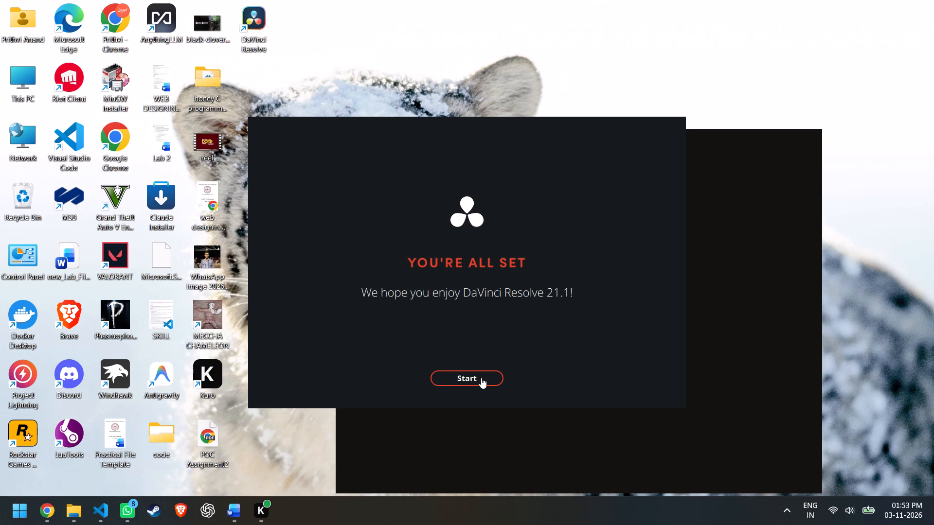
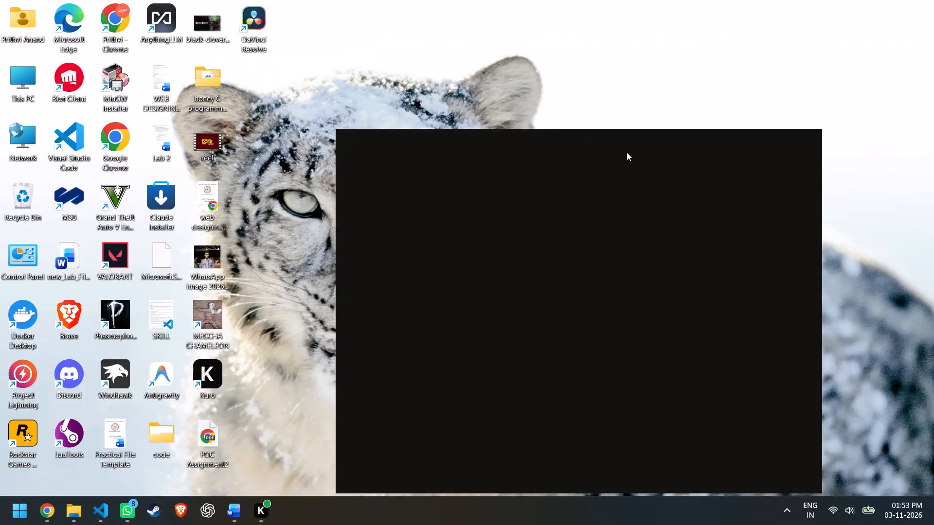
Launch DaVinci Resolve from its desktop shortcut.
double_click(266, 24)
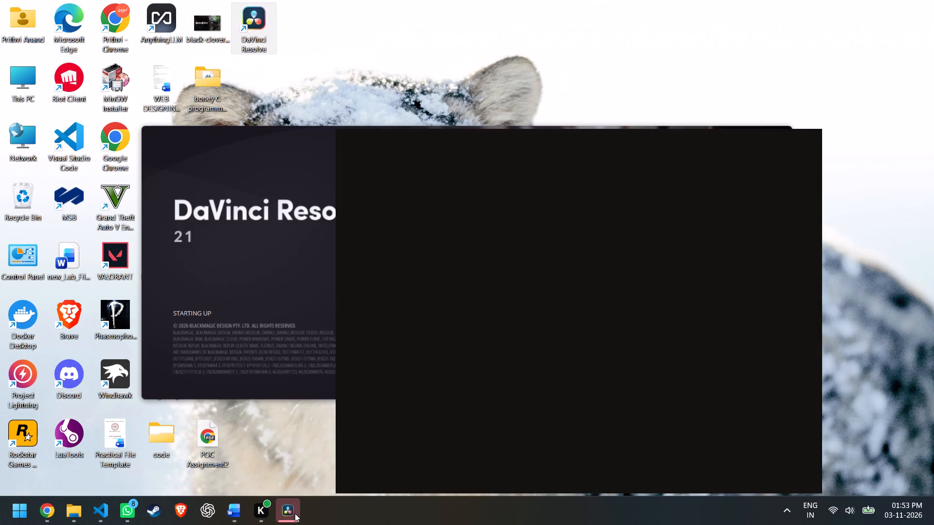
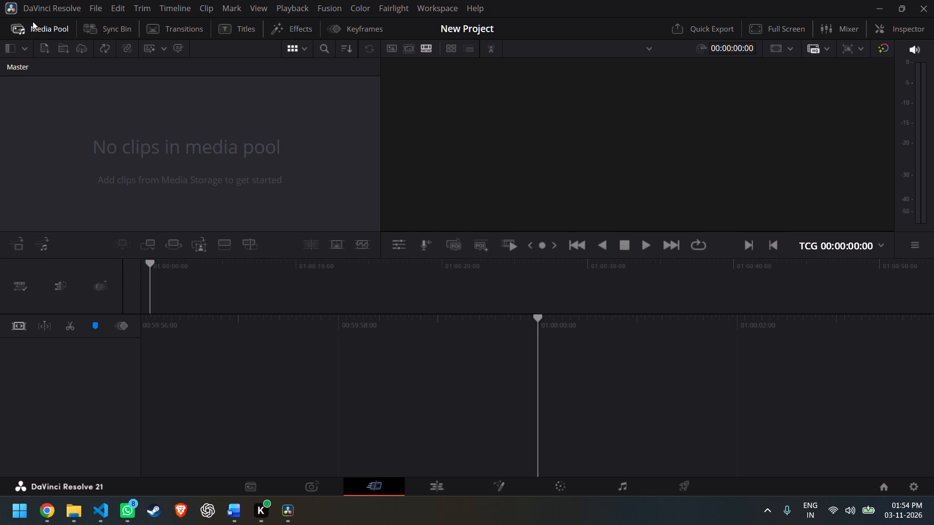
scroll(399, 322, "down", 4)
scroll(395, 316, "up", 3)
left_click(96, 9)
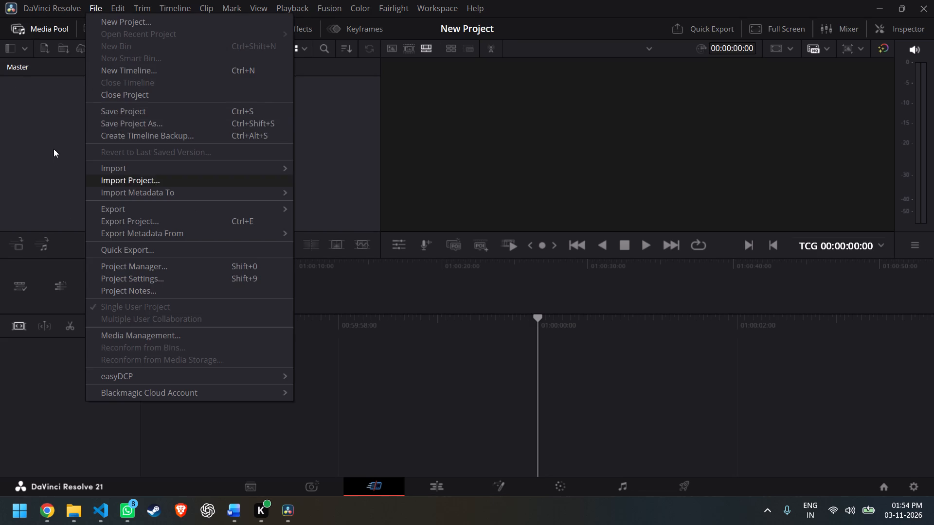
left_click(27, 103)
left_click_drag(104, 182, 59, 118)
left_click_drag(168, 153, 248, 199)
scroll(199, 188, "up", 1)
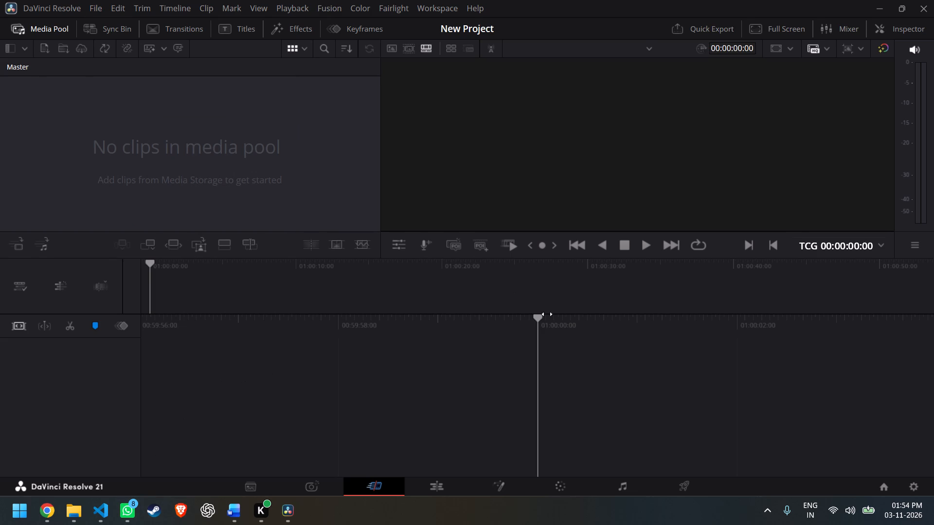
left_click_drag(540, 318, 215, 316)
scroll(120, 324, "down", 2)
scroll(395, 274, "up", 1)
Switch to File Explorer and look through New Volume (D:) and the Videos subfolders NVIDIA, Captures and .gallery for footage.
left_click(78, 511)
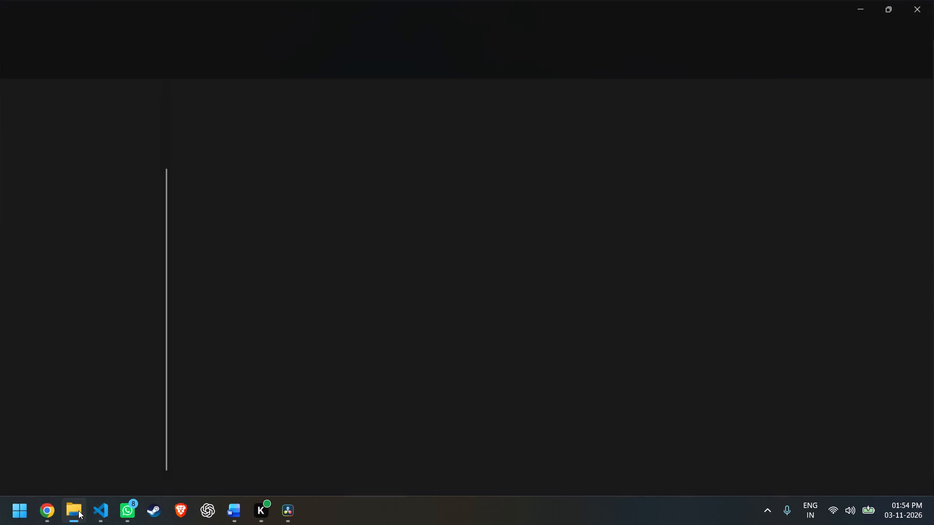
left_click(119, 420)
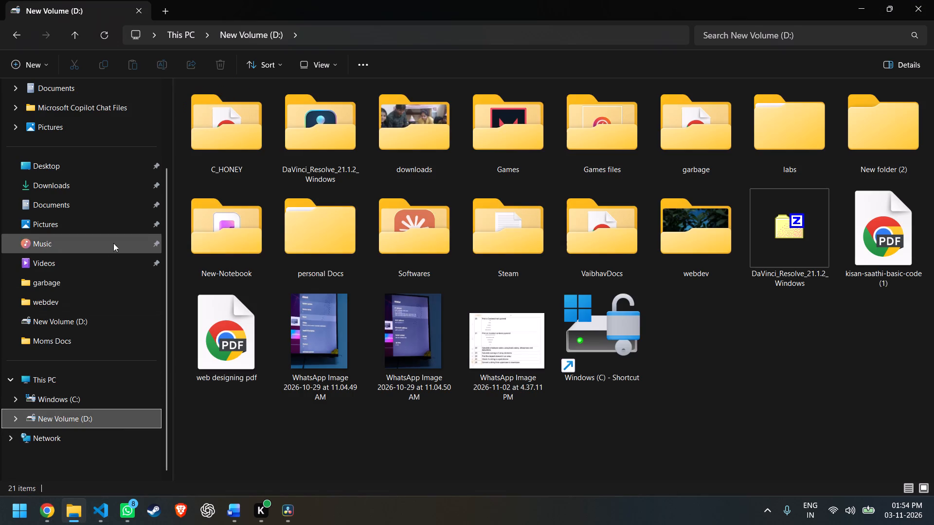
left_click(76, 265)
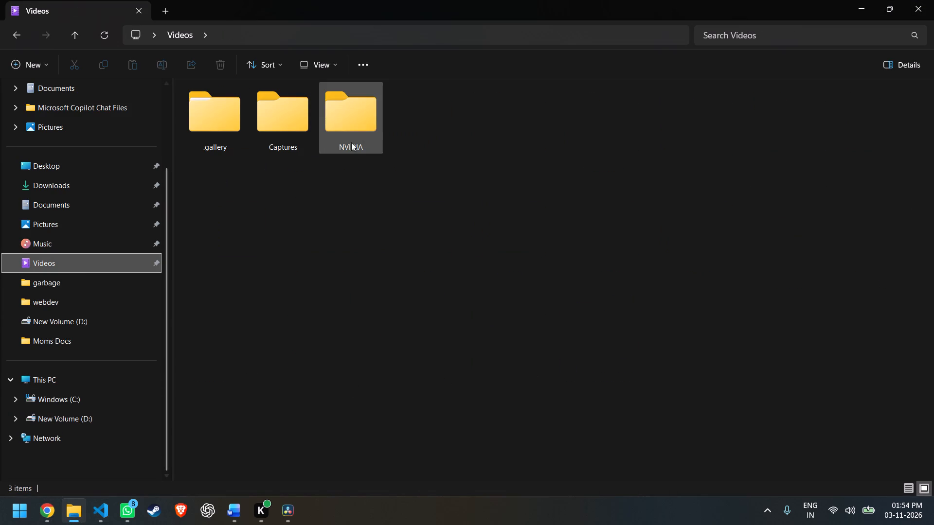
double_click(367, 130)
left_click_drag(193, 109, 218, 100)
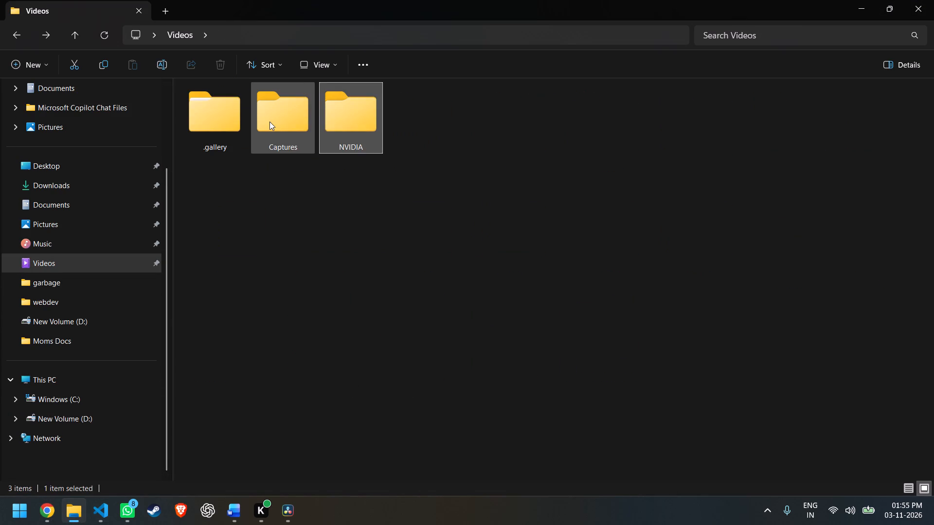
double_click(269, 122)
left_click(271, 124)
double_click(220, 122)
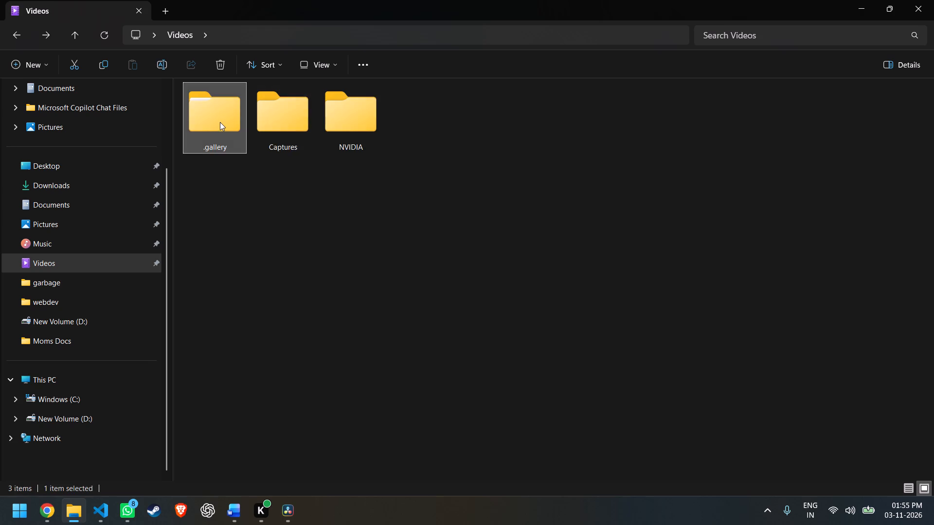
left_click_drag(231, 147, 235, 155)
triple_click(211, 130)
left_click(211, 130)
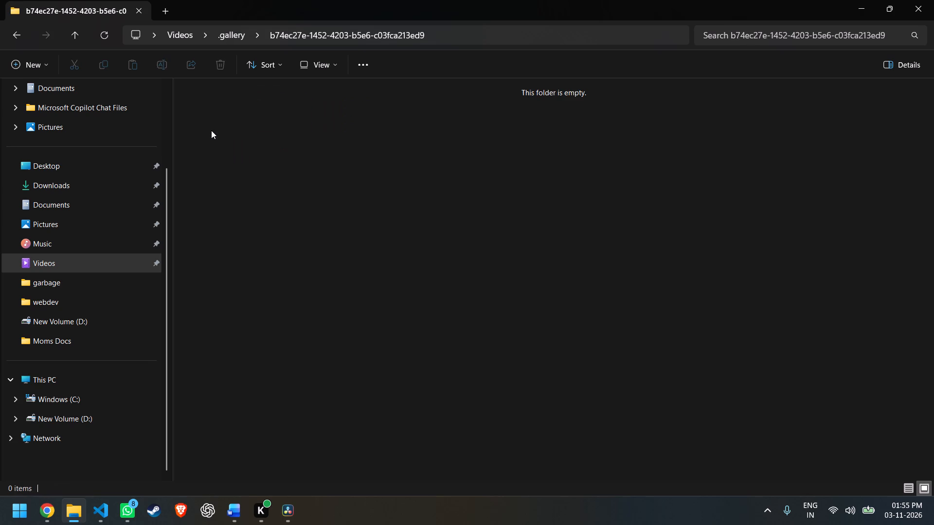
Check the downloads folder on New Volume (D:) for footage, previewing its WhatsApp video, and close File Explorer to return to DaVinci Resolve.
double_click(211, 130)
left_click(211, 130)
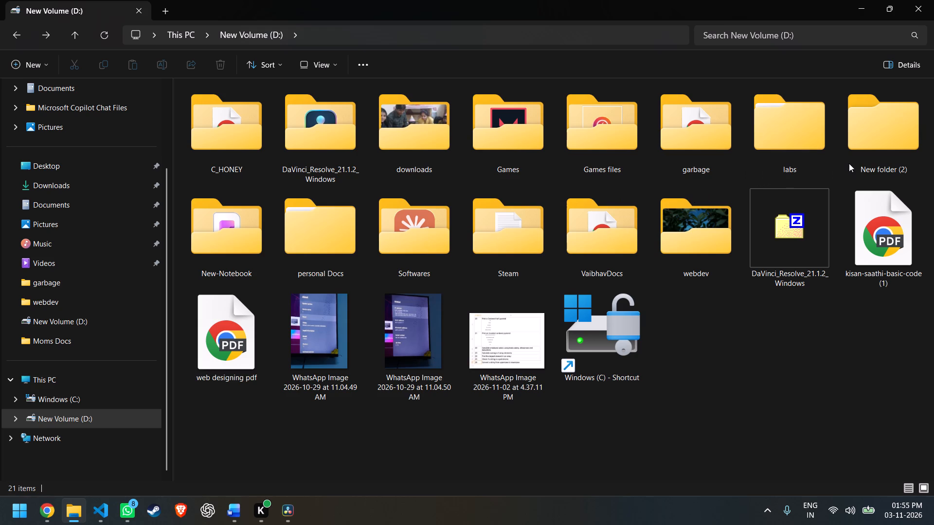
double_click(398, 146)
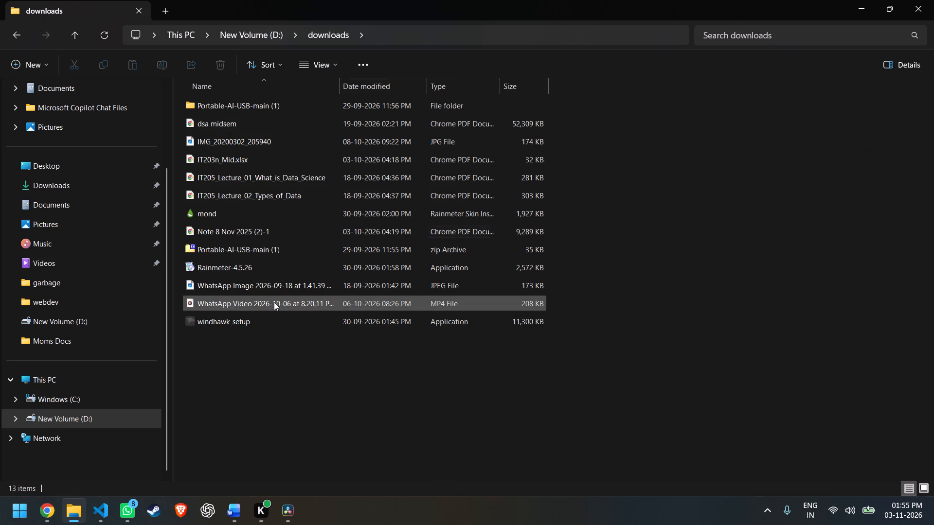
left_click(274, 302)
double_click(274, 302)
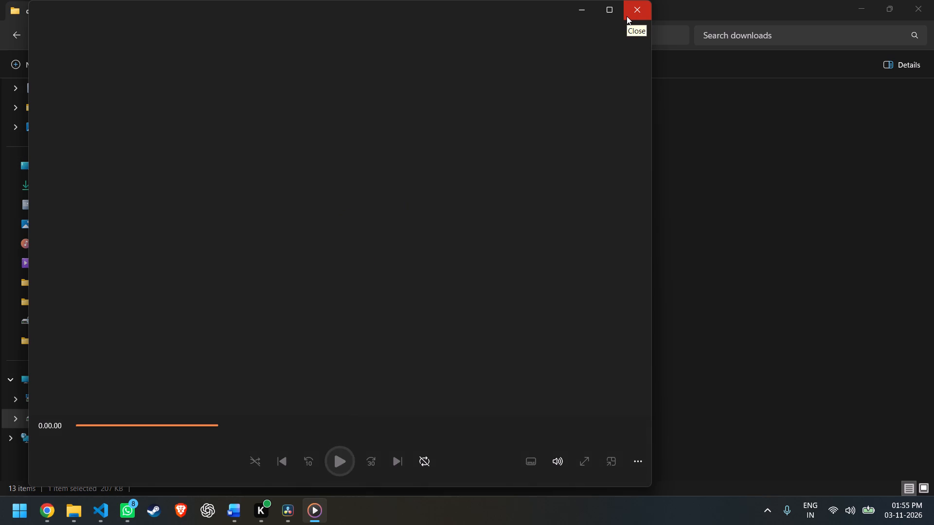
left_click(627, 16)
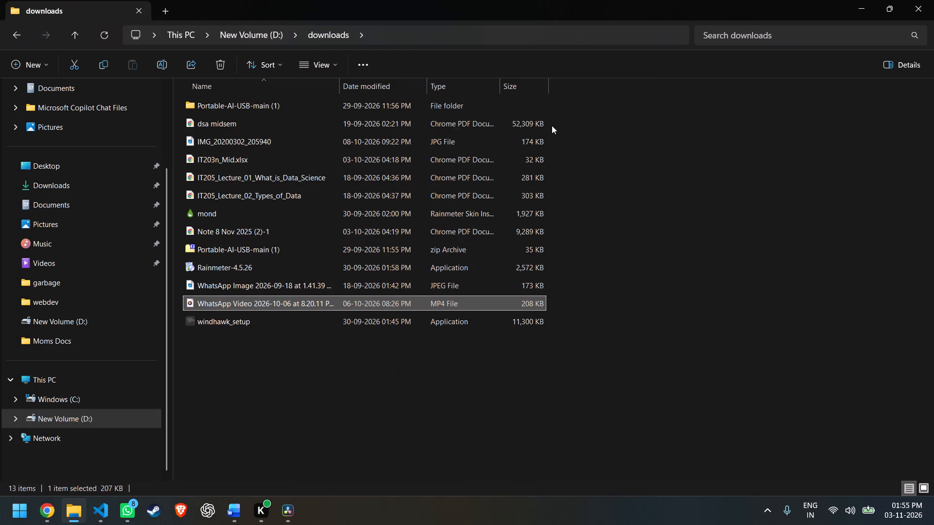
left_click(552, 118)
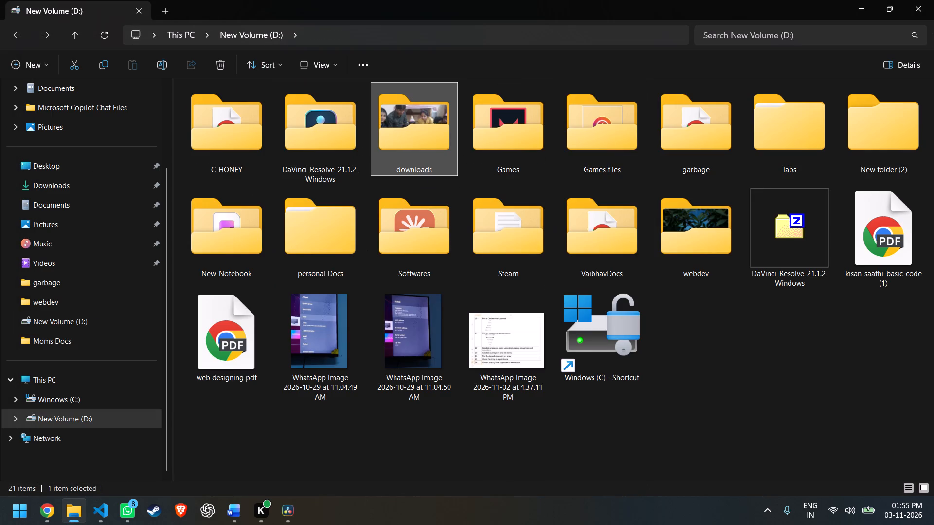
left_click(688, 138)
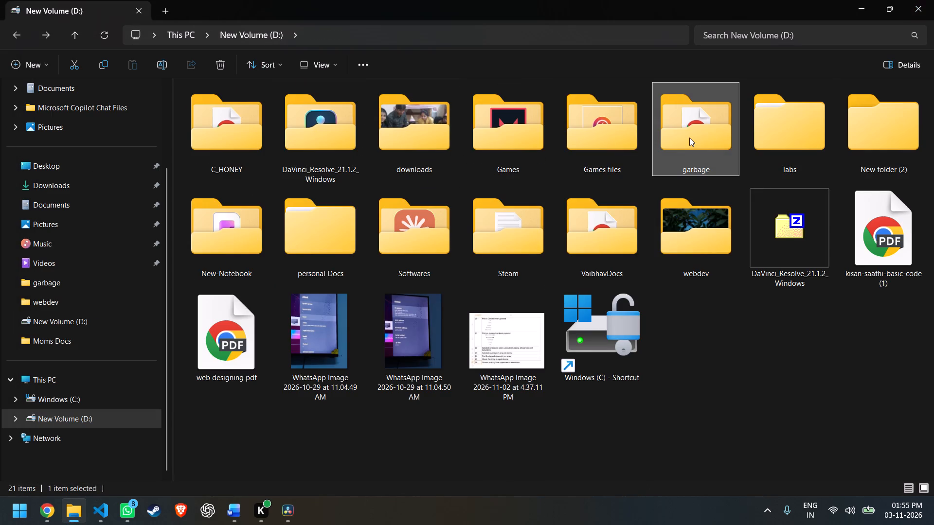
left_click(925, 0)
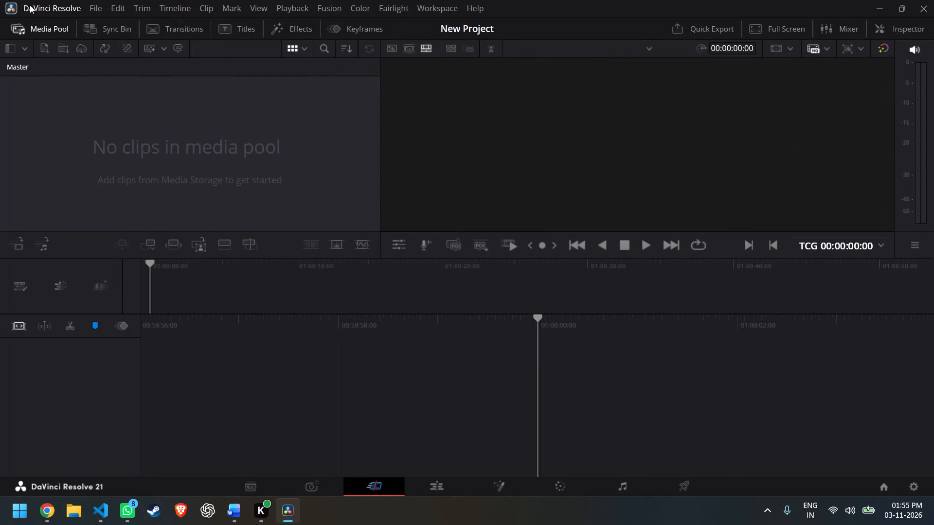
Return to DaVinci Resolve and look over the Media, Photo, Cut and Edit pages, ending on the Cut page.
left_click(35, 4)
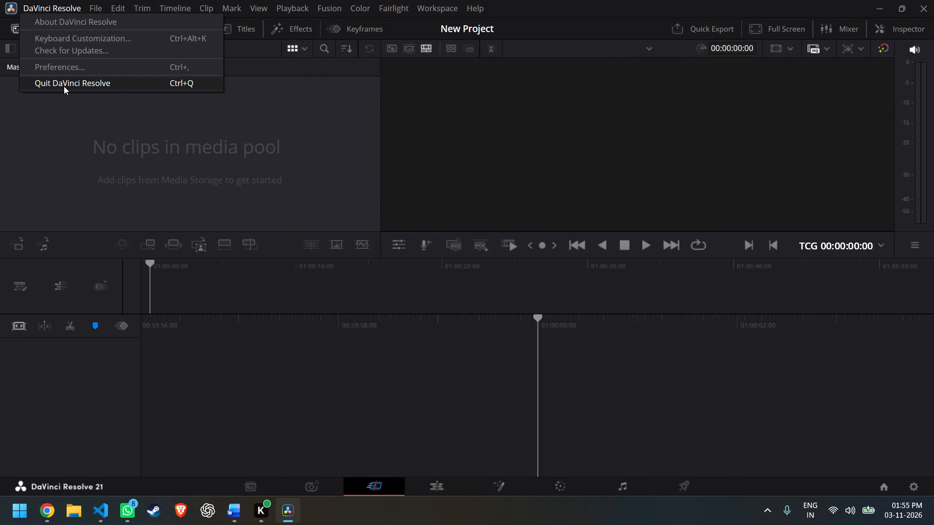
left_click(116, 219)
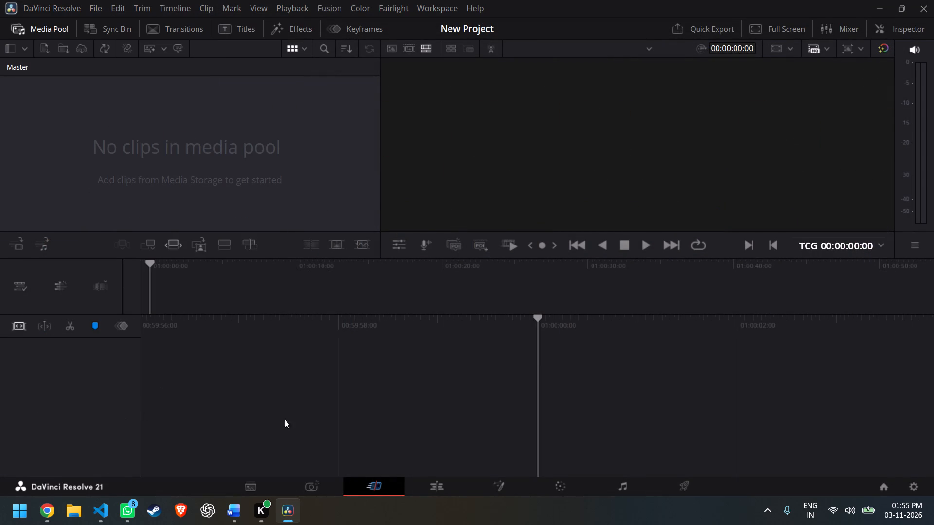
left_click(315, 488)
left_click(257, 489)
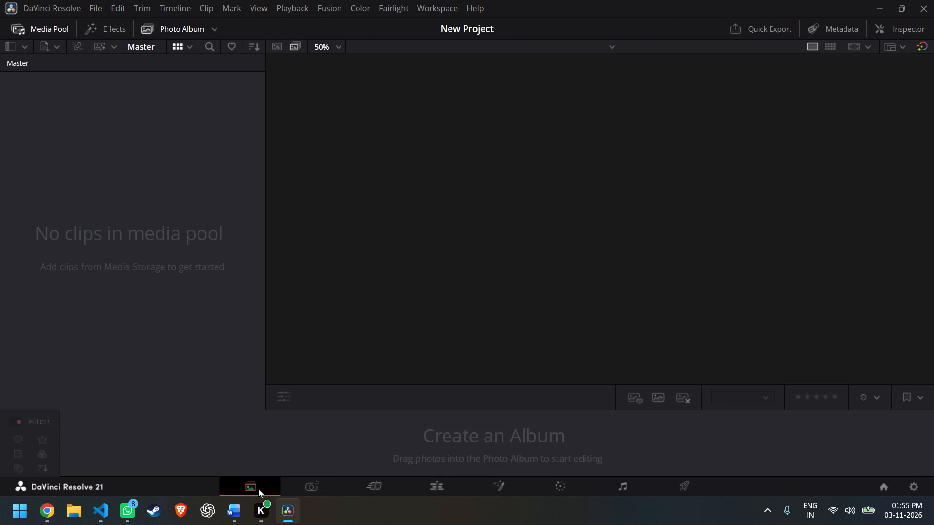
left_click(314, 489)
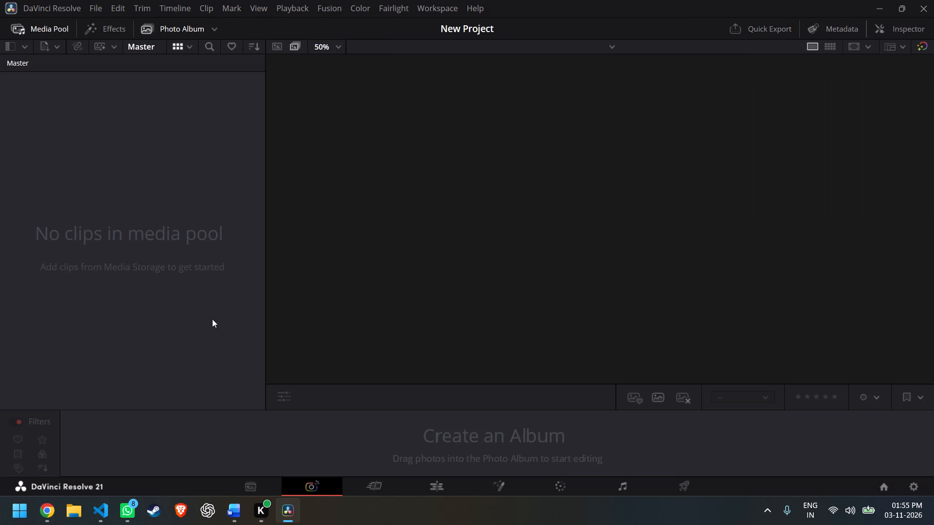
left_click(381, 490)
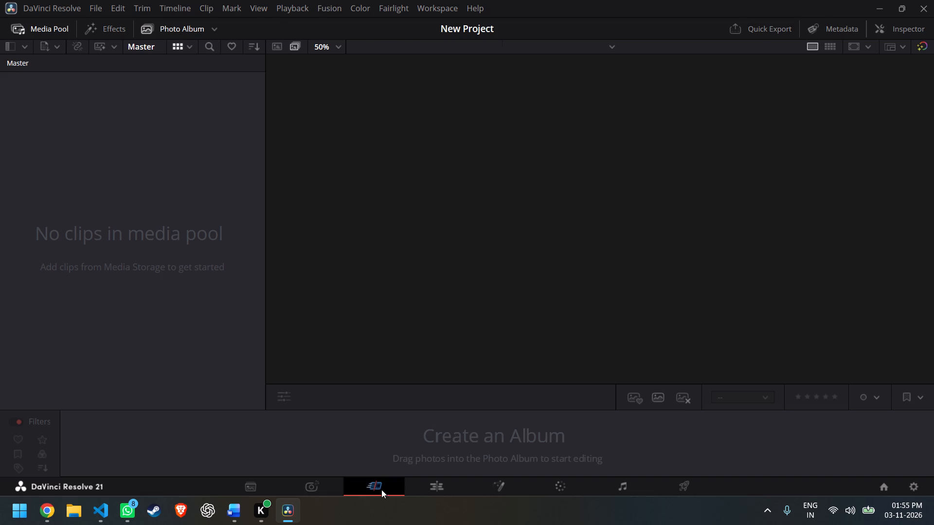
left_click(424, 490)
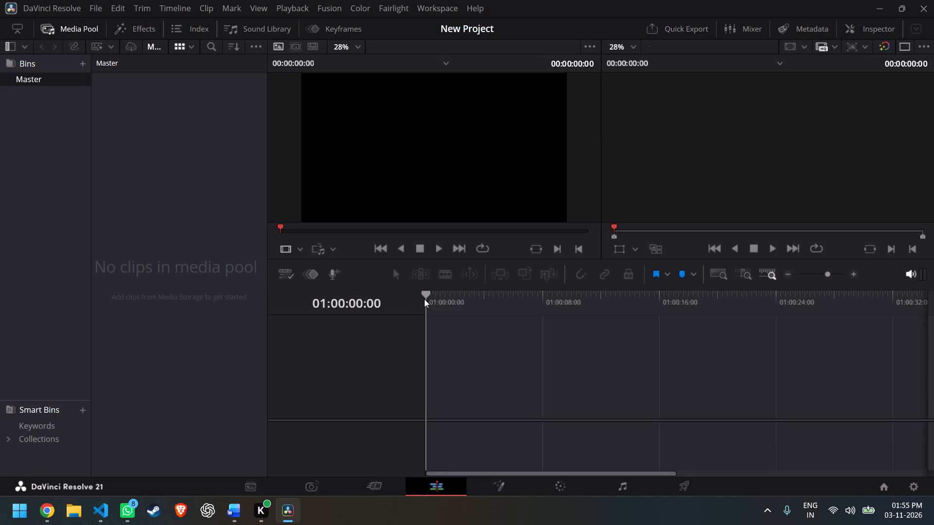
left_click_drag(426, 298, 441, 298)
left_click(360, 489)
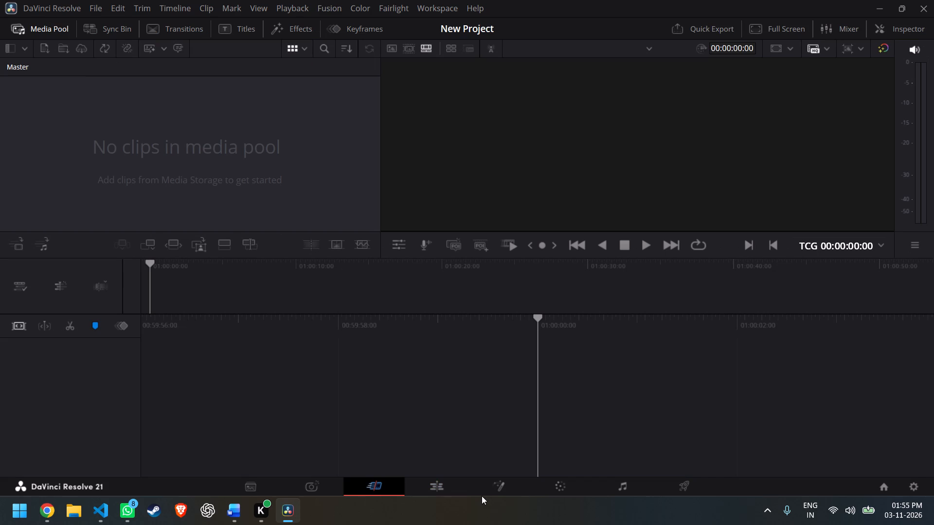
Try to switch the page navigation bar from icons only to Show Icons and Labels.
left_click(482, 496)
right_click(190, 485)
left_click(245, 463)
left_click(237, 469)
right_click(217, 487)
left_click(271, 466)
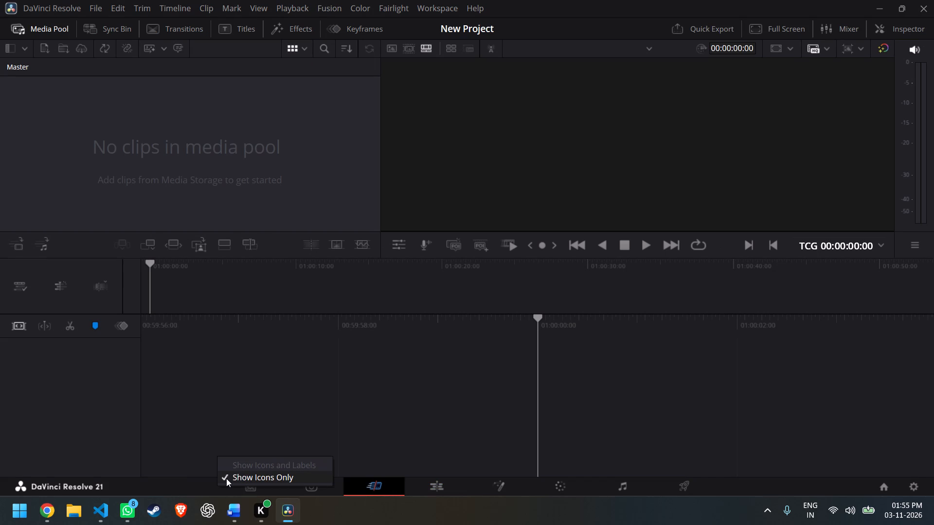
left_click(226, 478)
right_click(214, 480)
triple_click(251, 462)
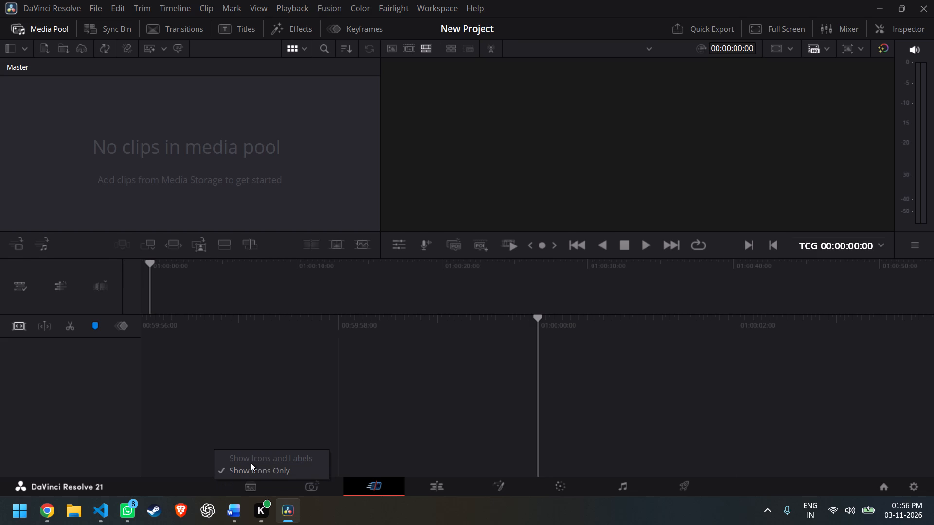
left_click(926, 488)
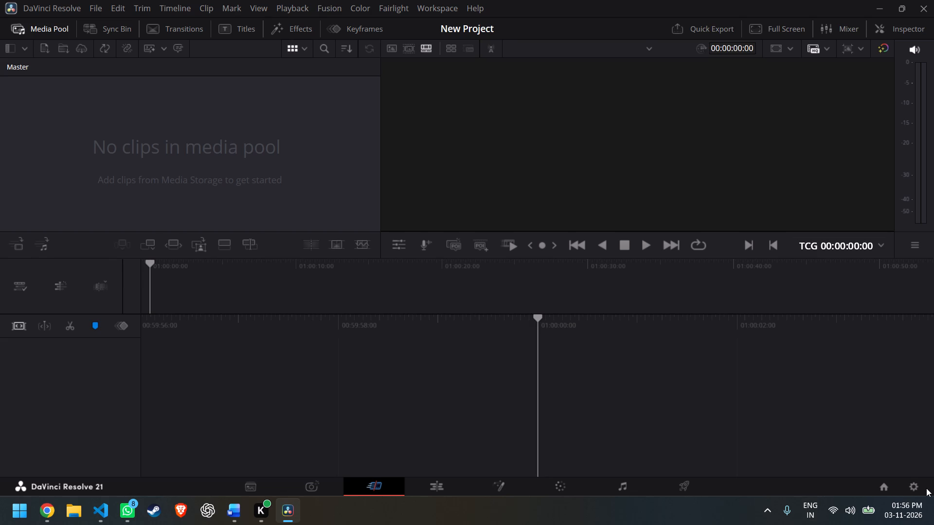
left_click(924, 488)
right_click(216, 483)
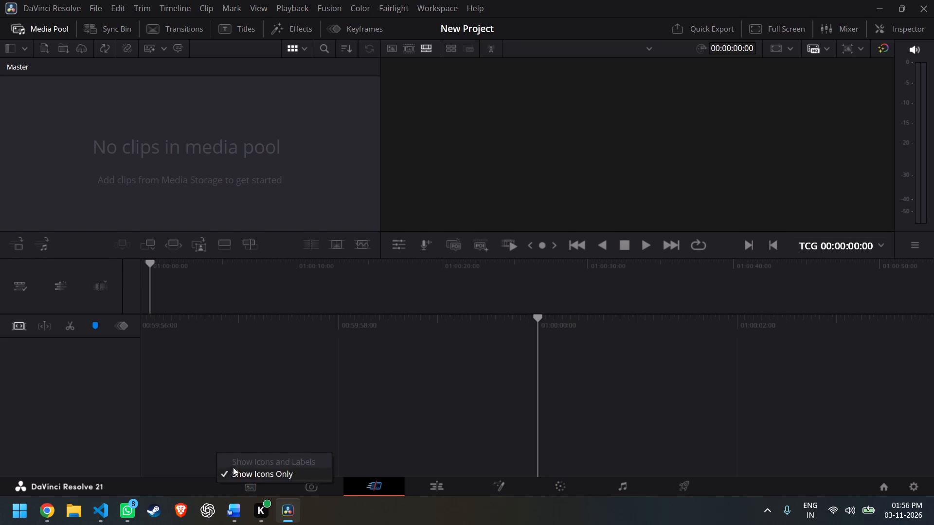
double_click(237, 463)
Open the Media page and browse the folders of New Volume (D:) in Media Storage to the garbage folder.
left_click(441, 494)
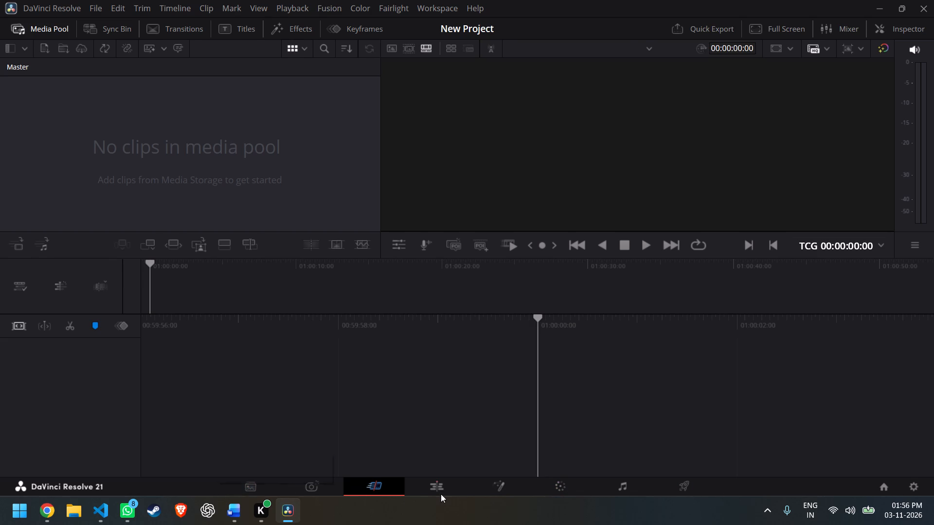
left_click(247, 486)
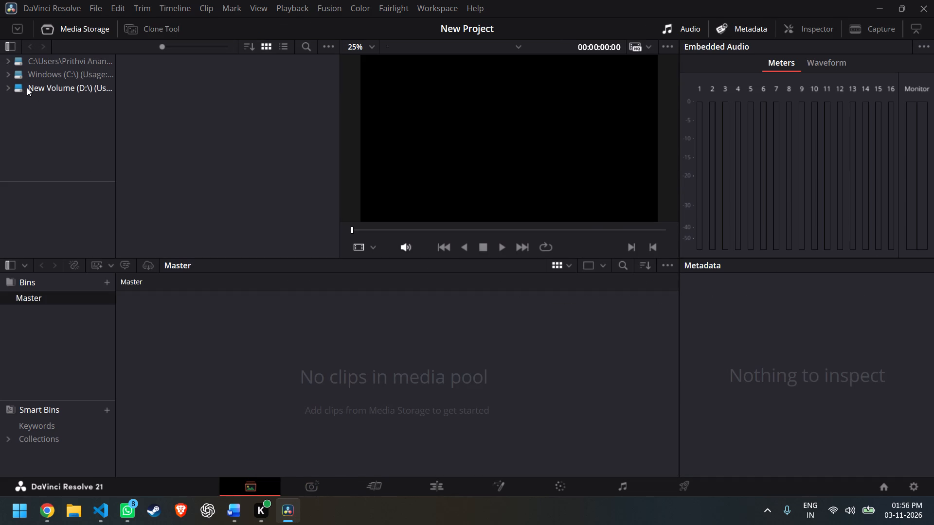
double_click(16, 90)
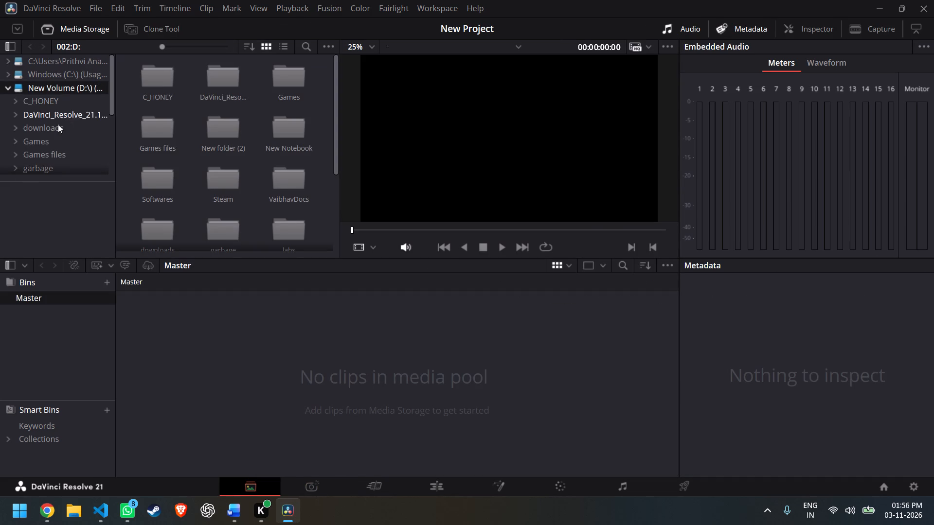
left_click(50, 134)
left_click(51, 129)
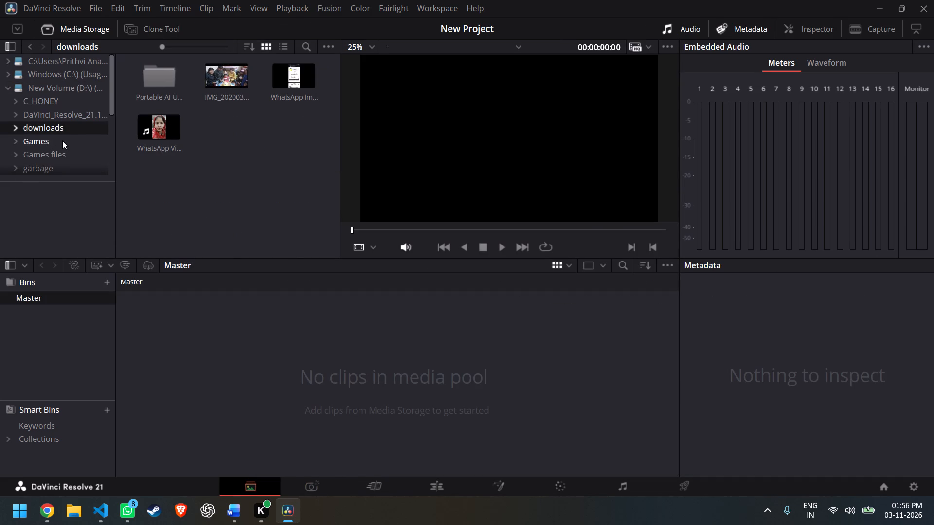
left_click(43, 142)
left_click(48, 128)
left_click(49, 114)
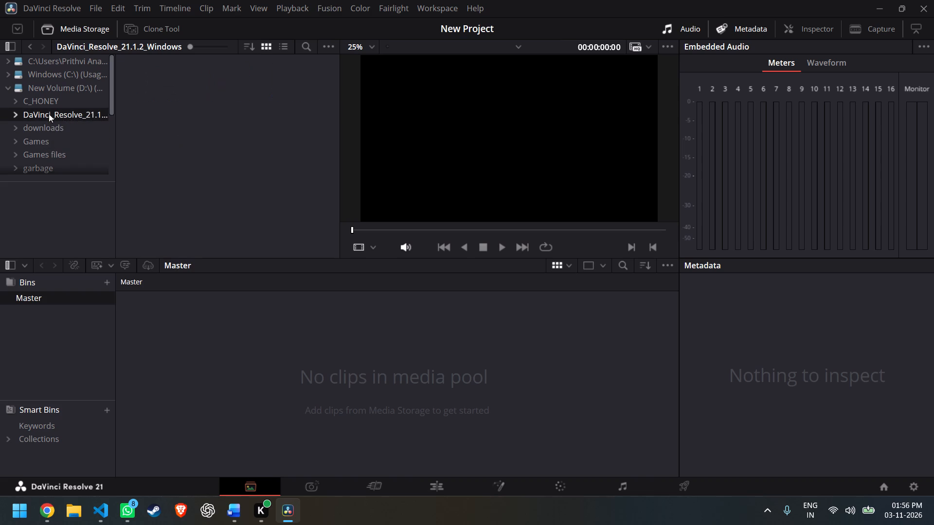
left_click(49, 137)
left_click(52, 154)
left_click(49, 169)
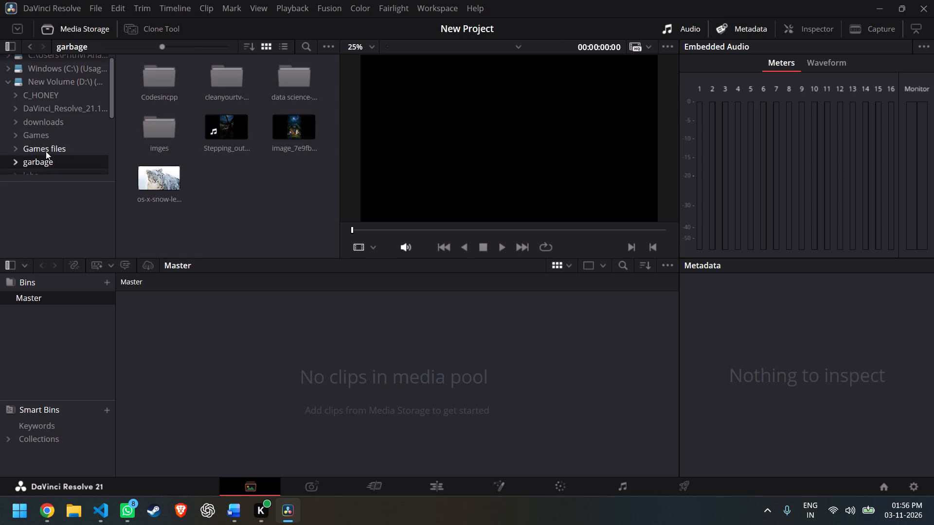
scroll(46, 149, "down", 2)
Preview the Stepping_out_of_car video, returning it to its first frame and playing it.
left_click(216, 131)
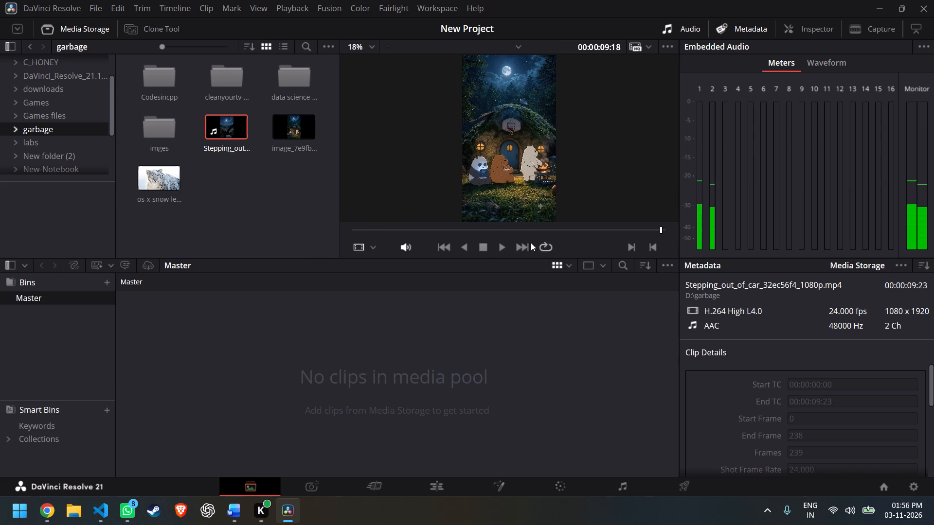
left_click_drag(371, 232, 350, 232)
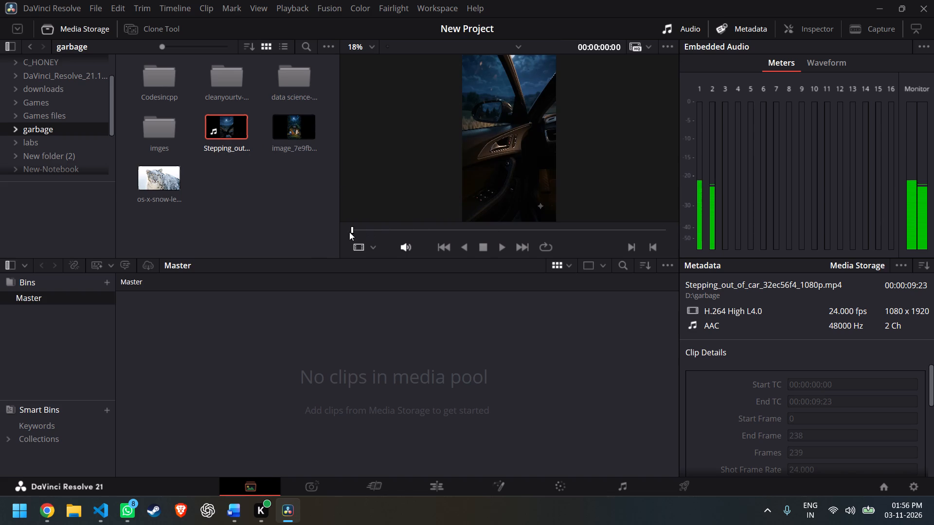
left_click(500, 246)
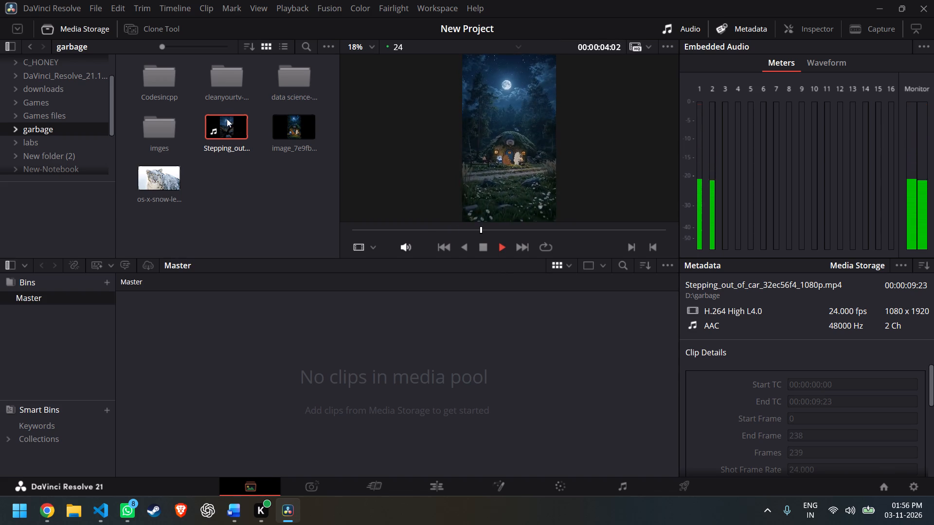
Add the Stepping_out_of_car video and the image_7e9fb569.jpg picture to the Master bin of the media pool.
left_click_drag(225, 123, 197, 325)
left_click_drag(289, 136, 208, 362)
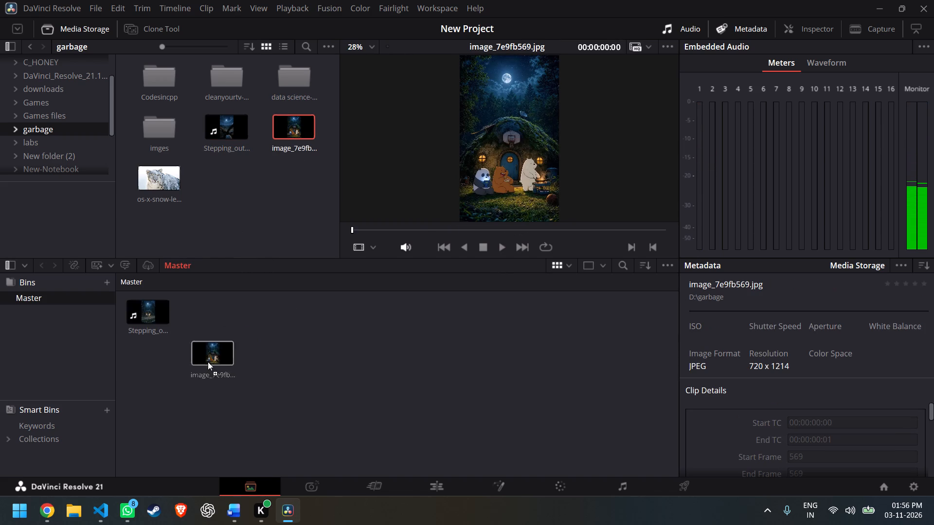
left_click_drag(208, 362, 208, 356)
scroll(307, 363, "down", 2)
Switch to the Edit page.
left_click(433, 481)
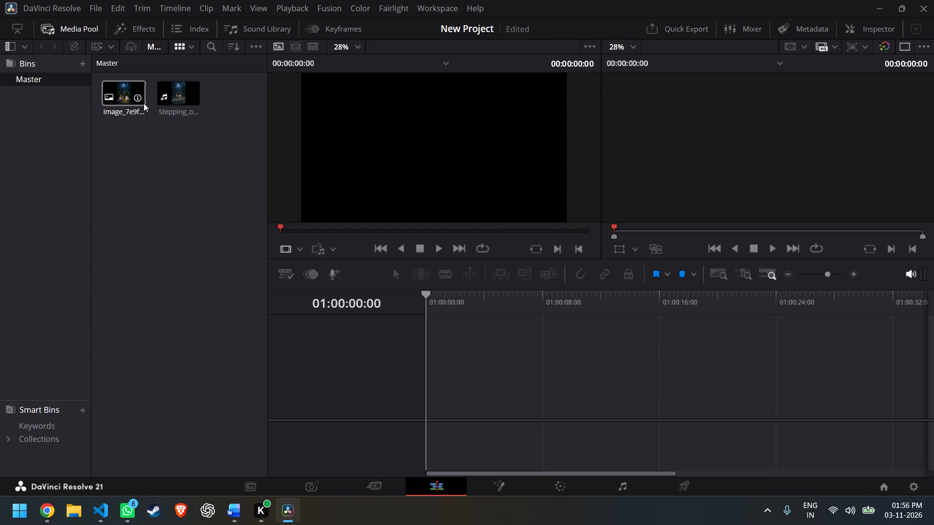
Create a timeline by placing the image_7e9fb569.jpg picture from the media pool at its start.
left_click_drag(144, 96, 499, 330)
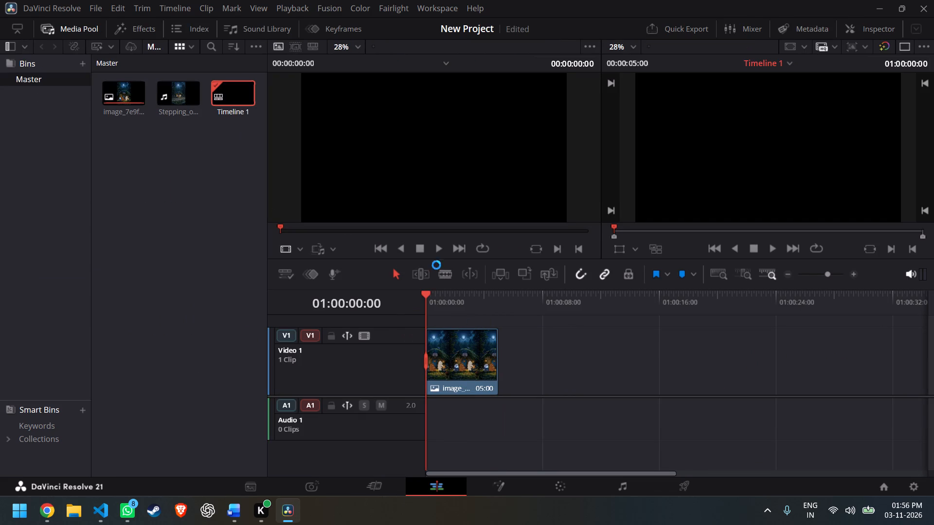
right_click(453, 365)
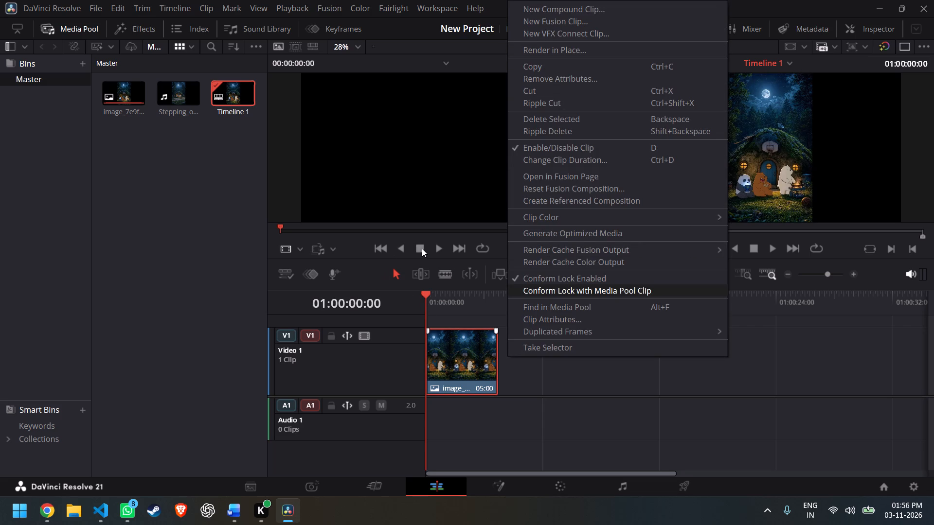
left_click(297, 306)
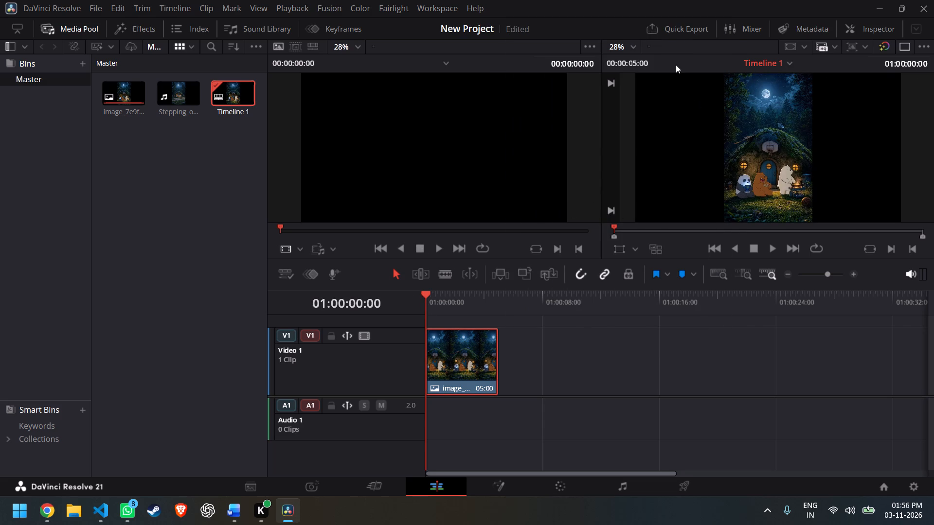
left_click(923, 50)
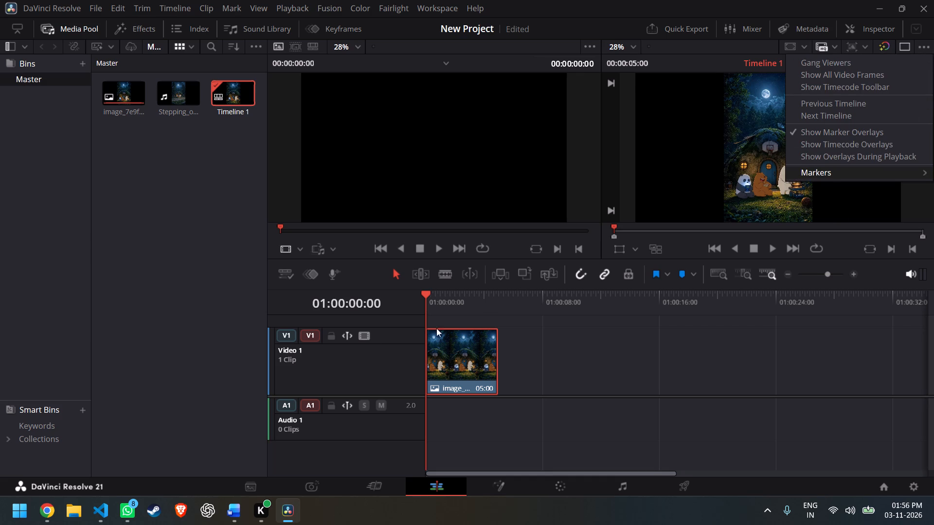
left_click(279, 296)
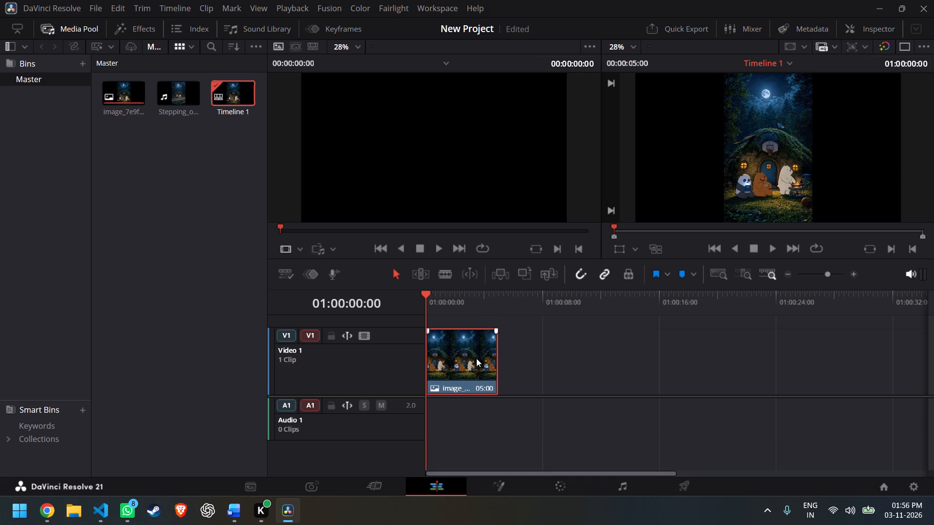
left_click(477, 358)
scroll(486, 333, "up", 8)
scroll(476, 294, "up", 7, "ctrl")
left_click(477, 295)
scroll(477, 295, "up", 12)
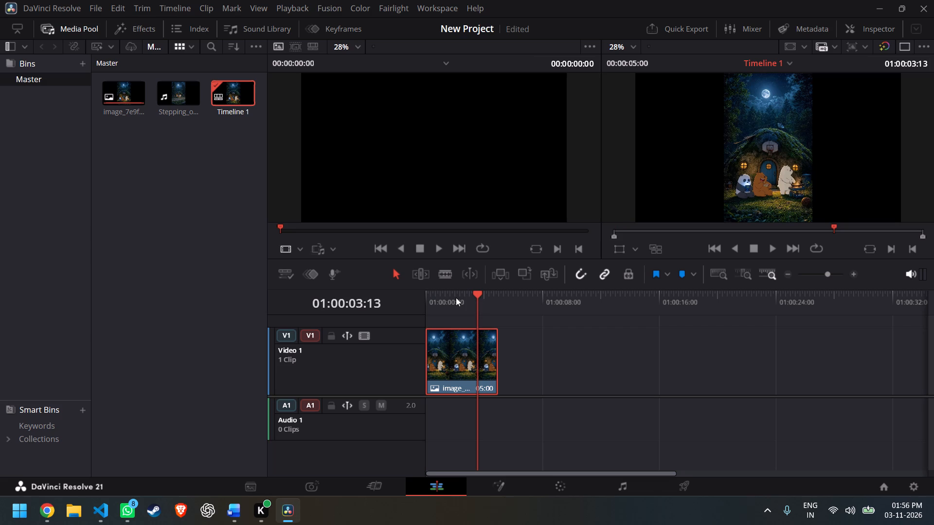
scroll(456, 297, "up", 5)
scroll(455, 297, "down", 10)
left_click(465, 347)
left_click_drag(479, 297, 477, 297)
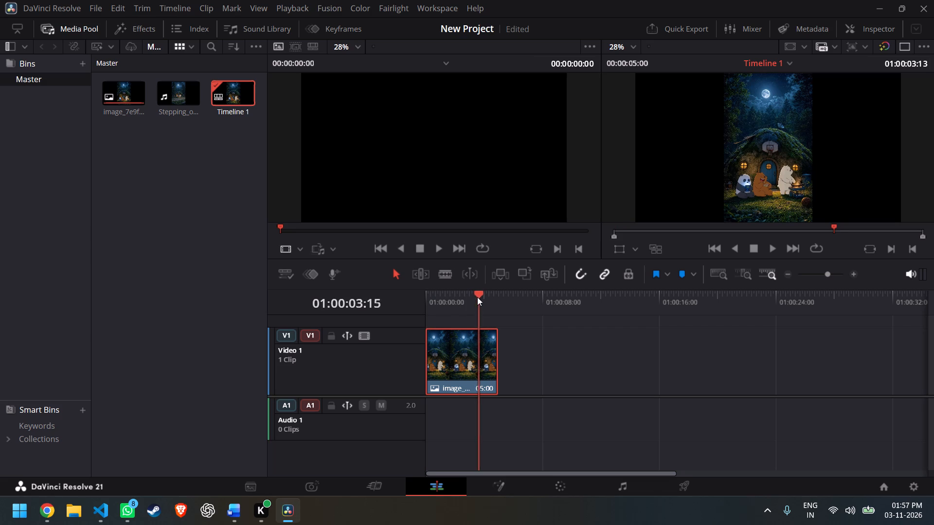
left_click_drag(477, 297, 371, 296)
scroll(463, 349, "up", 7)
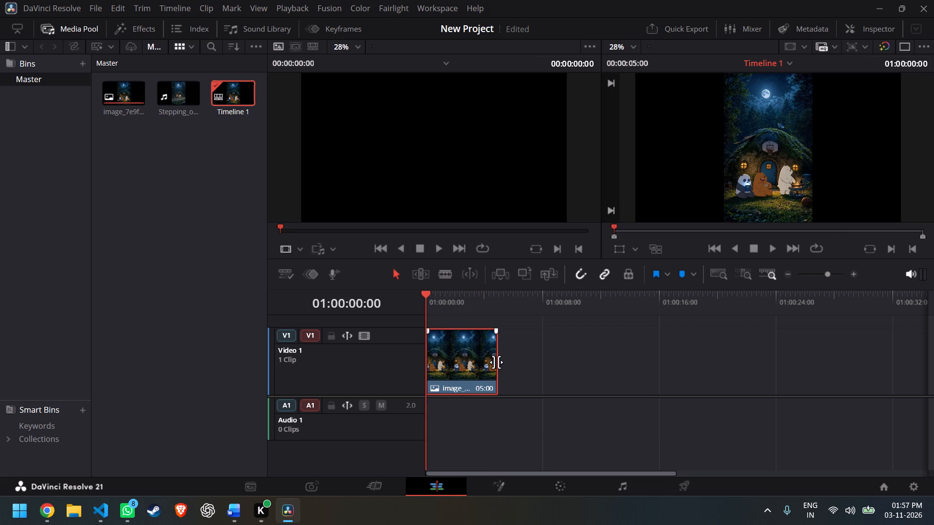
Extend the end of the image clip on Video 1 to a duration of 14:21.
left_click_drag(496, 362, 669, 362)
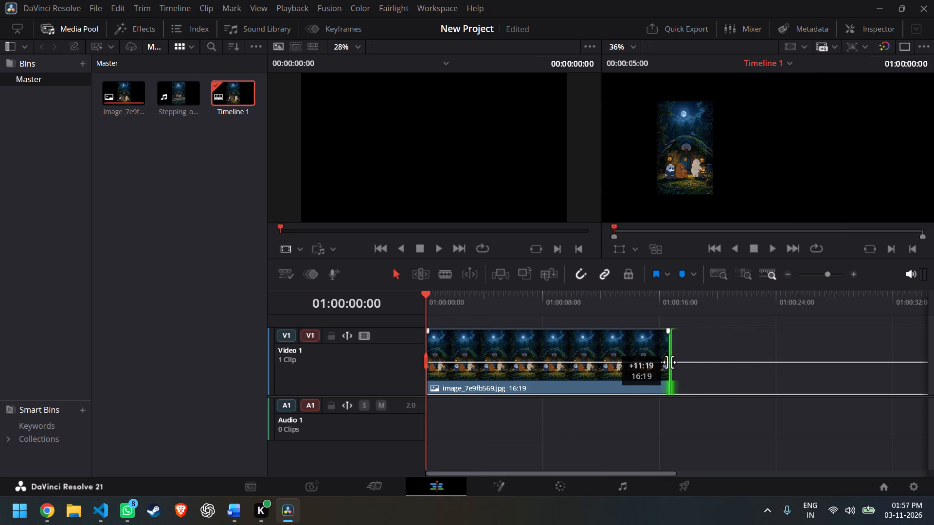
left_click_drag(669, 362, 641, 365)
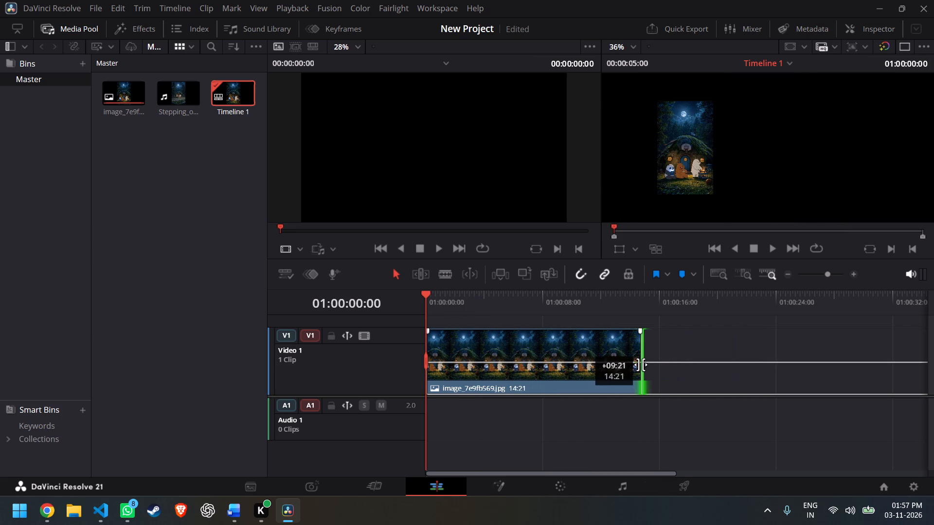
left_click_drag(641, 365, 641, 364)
Scrub through the extended image clip and play it from about the middle of the timeline.
left_click_drag(428, 298, 560, 315)
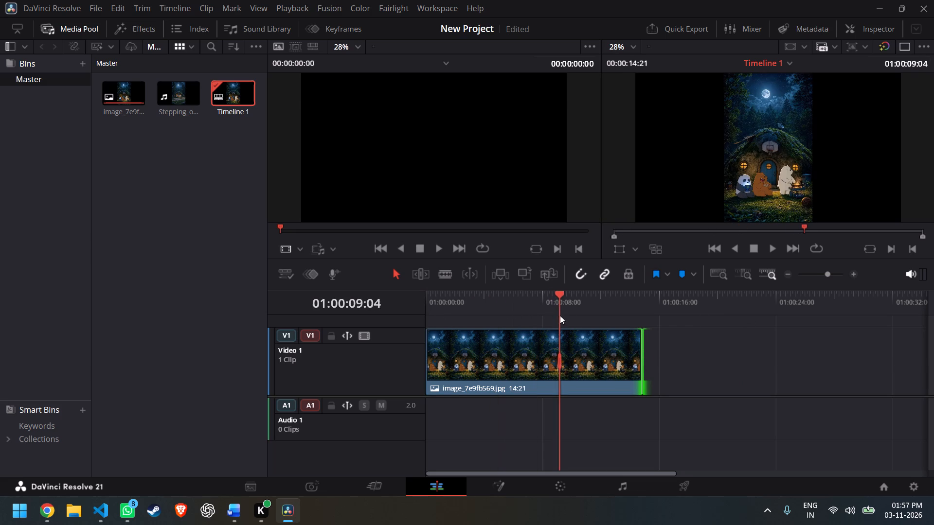
left_click_drag(560, 315, 559, 315)
key("space")
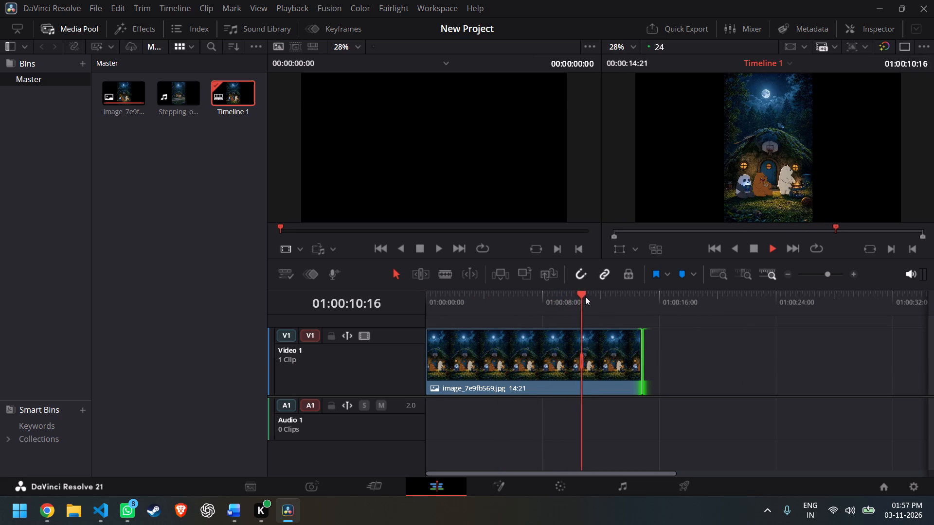
left_click_drag(583, 294, 541, 304)
key("space")
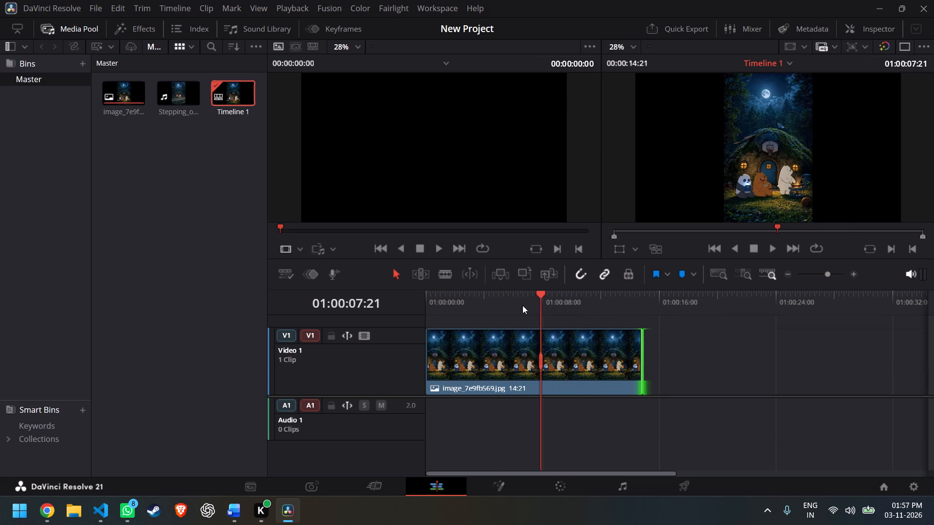
Play the timeline briefly from the playhead at 01:00:07:21 and stop it.
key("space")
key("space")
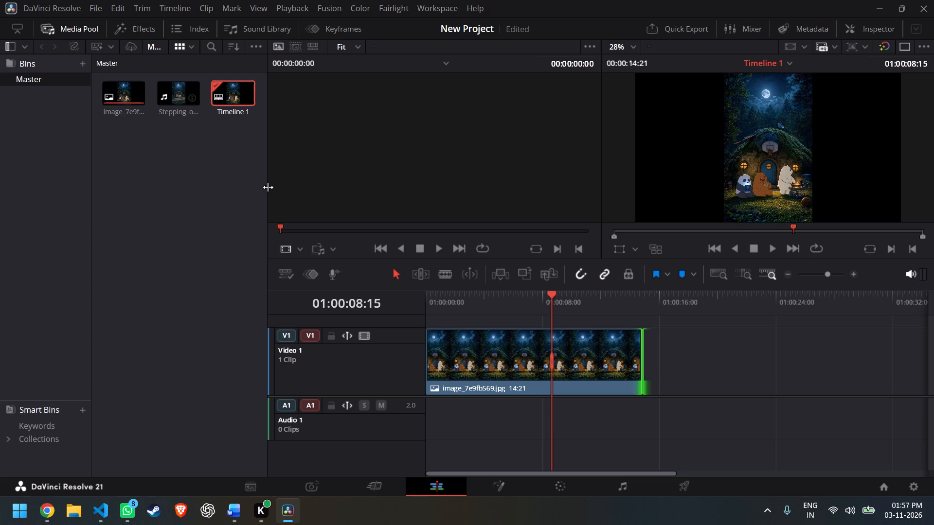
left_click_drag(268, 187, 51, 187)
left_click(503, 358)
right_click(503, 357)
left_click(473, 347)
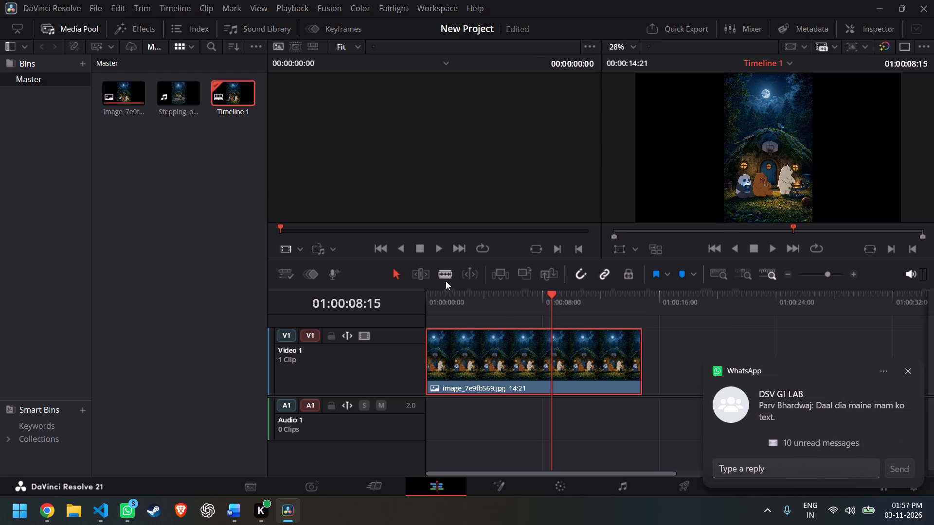
Cut the image clip on Video 1 with the Blade tool at four points, the first at about 01:00:01:21, making five segments.
left_click(446, 280)
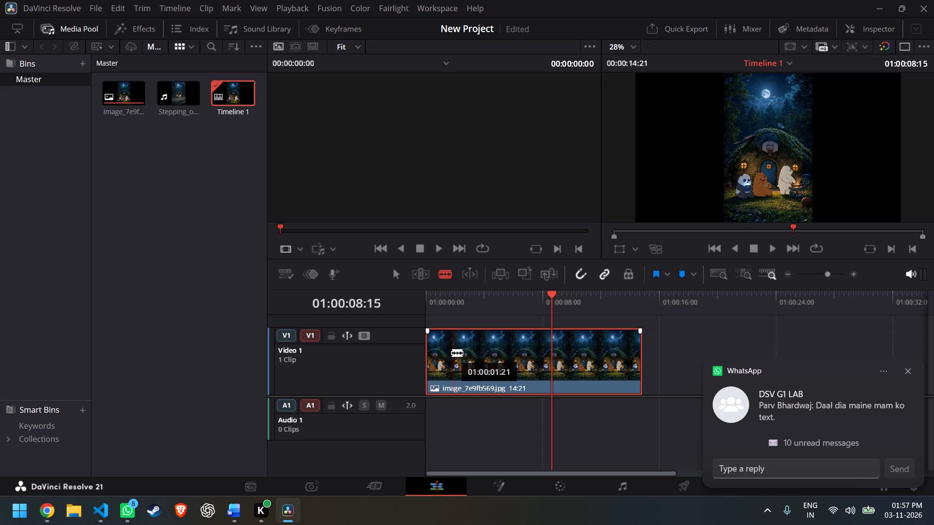
left_click(454, 353)
left_click(495, 355)
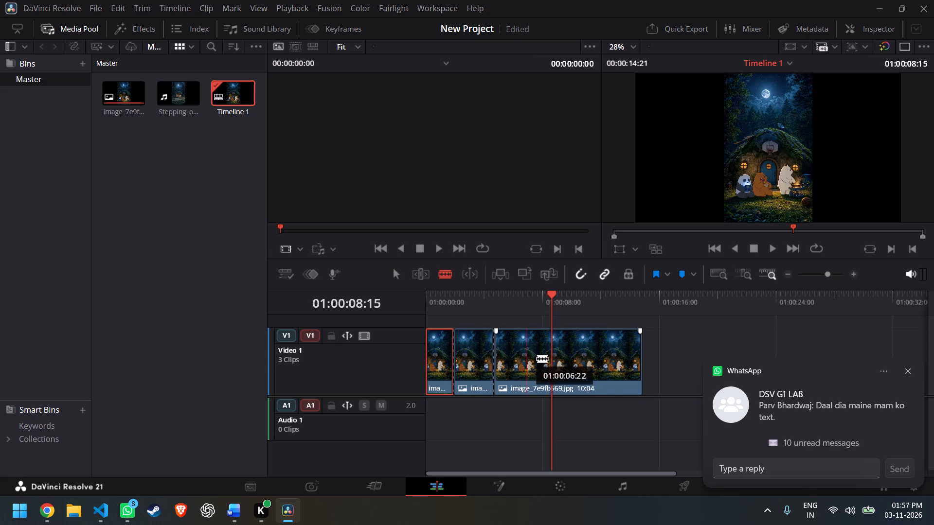
left_click(538, 358)
left_click(604, 371)
left_click(581, 445)
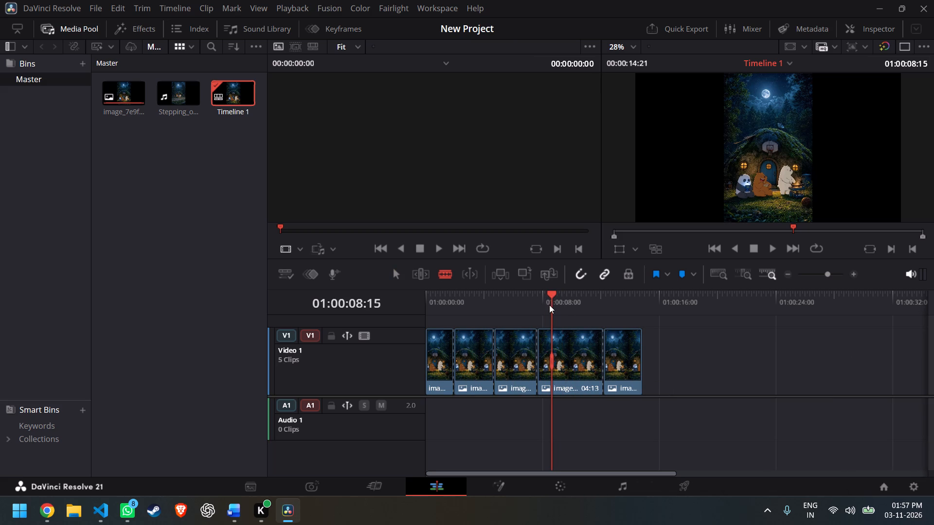
Move the playhead back to the timeline start and scrub to the first cut at 01:00:01:23.
left_click_drag(551, 295, 409, 298)
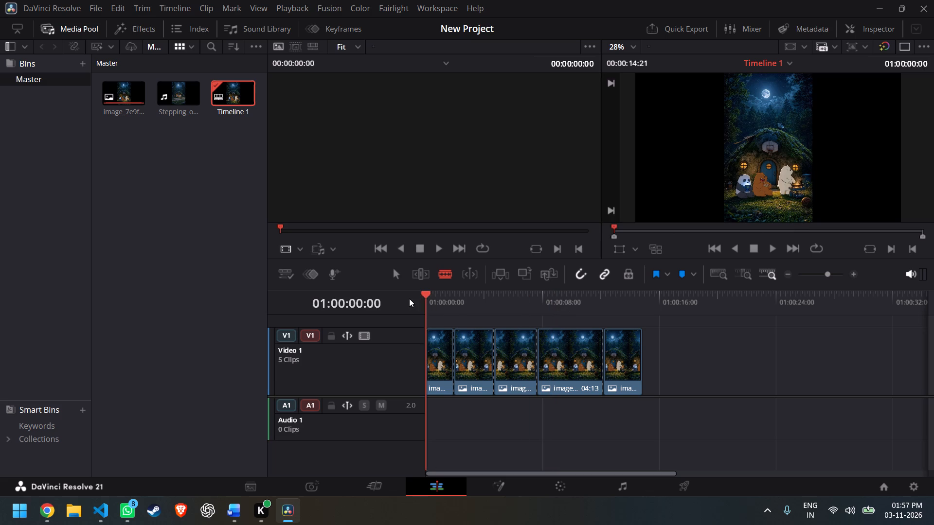
left_click_drag(409, 298, 458, 300)
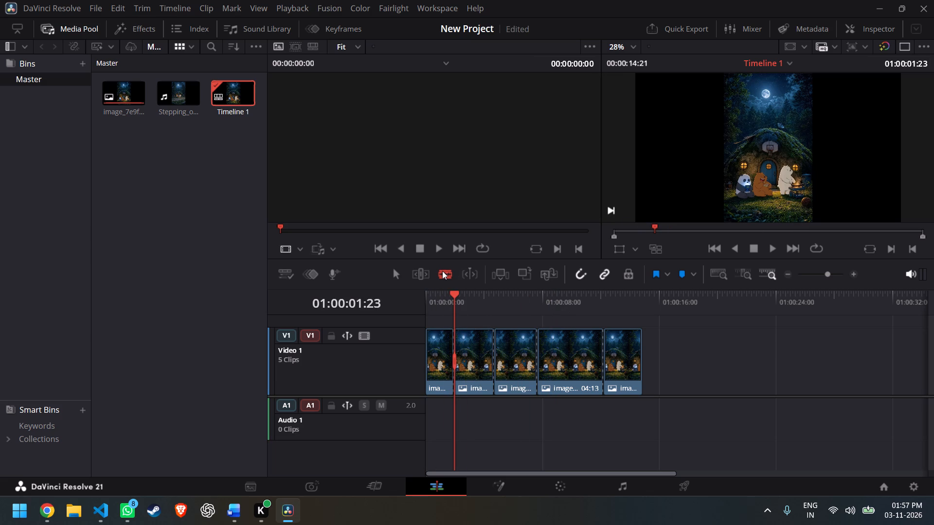
With the Selection tool, extend the end of the first image segment over the second one, to a duration of about 03:04.
left_click_drag(442, 271, 437, 272)
left_click(388, 274)
left_click(440, 371)
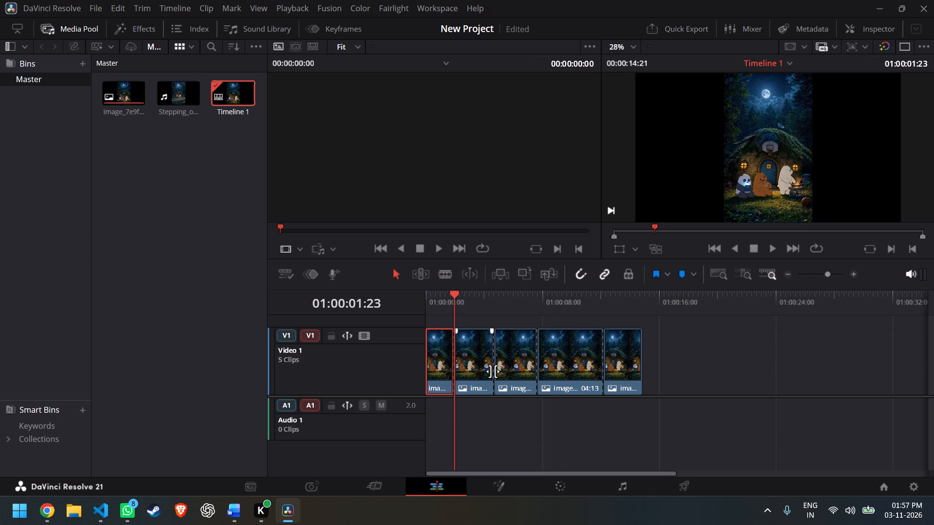
left_click(488, 369)
left_click(515, 374)
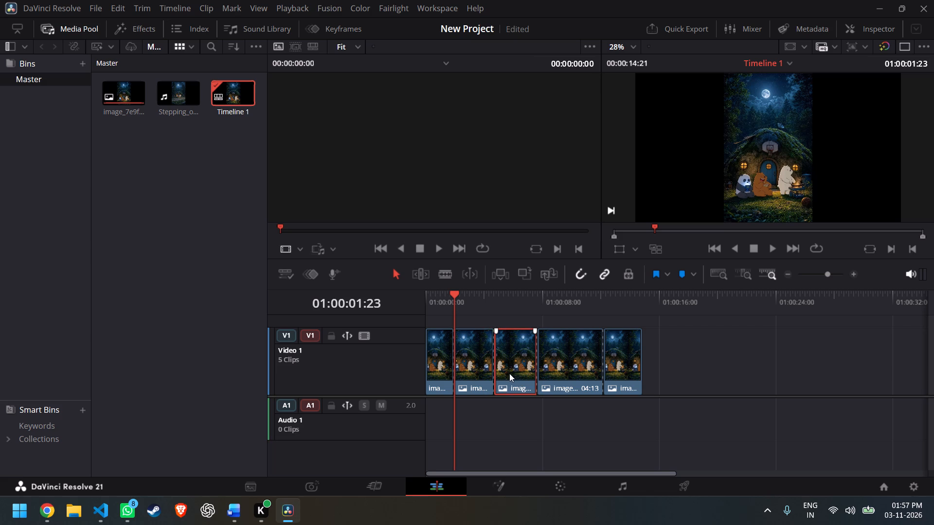
left_click(461, 368)
left_click(452, 366)
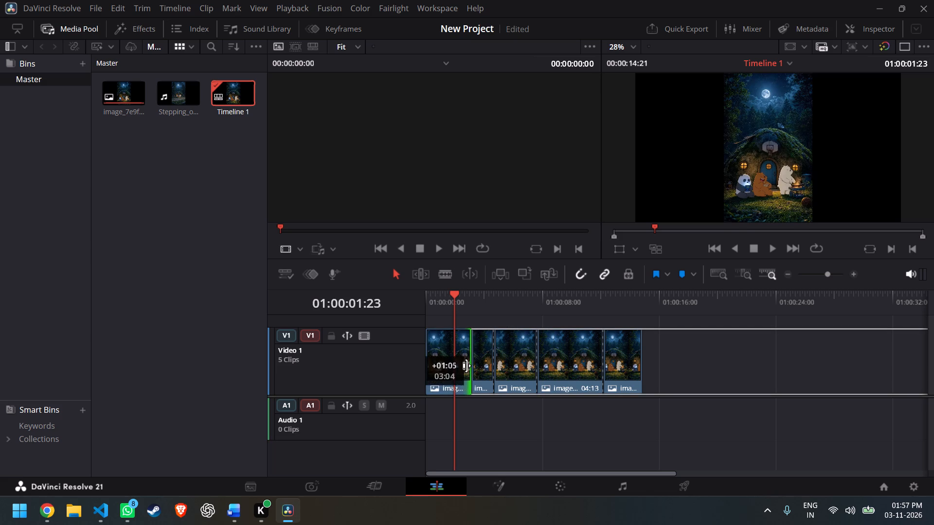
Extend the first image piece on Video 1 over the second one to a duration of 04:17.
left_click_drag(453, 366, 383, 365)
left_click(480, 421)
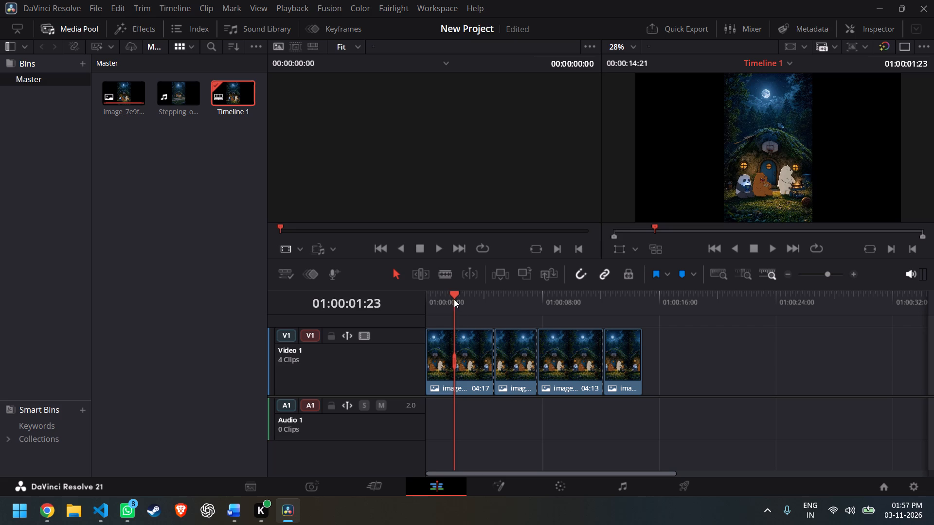
Return to the start of the timeline and review the image clips by playing and pausing.
left_click_drag(454, 297, 378, 302)
key("space")
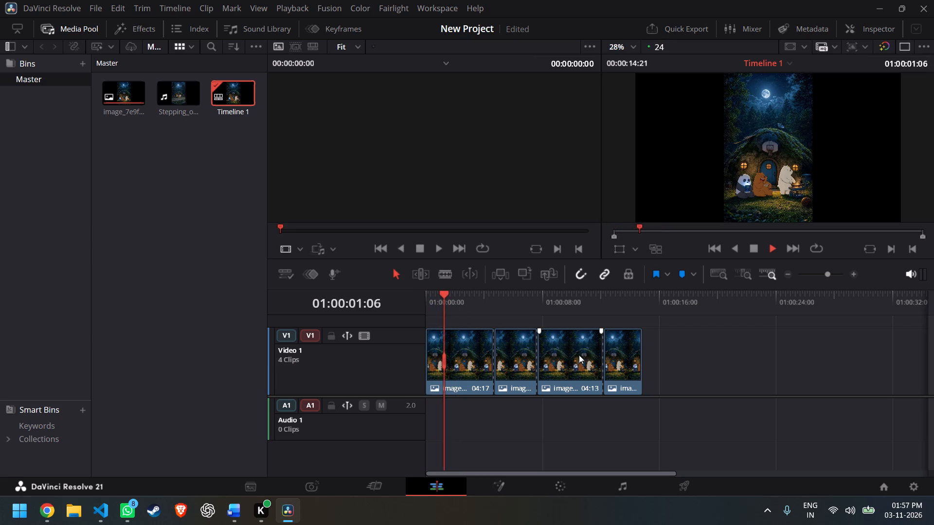
key("space")
key("space")
key("space")
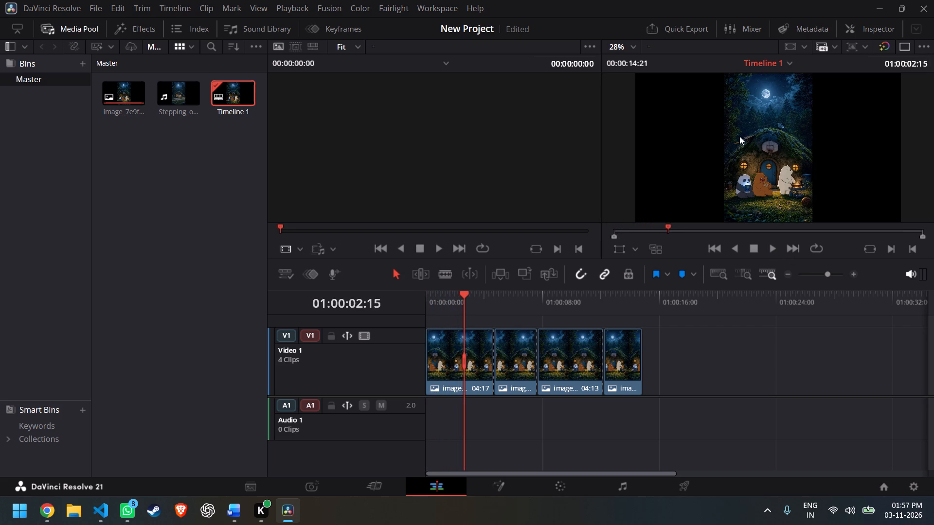
left_click(458, 346)
scroll(274, 357, "down", 3)
left_click(289, 336)
left_click(315, 334)
scroll(462, 292, "down", 2)
key("space")
scroll(458, 290, "up", 1)
scroll(400, 262, "up", 2)
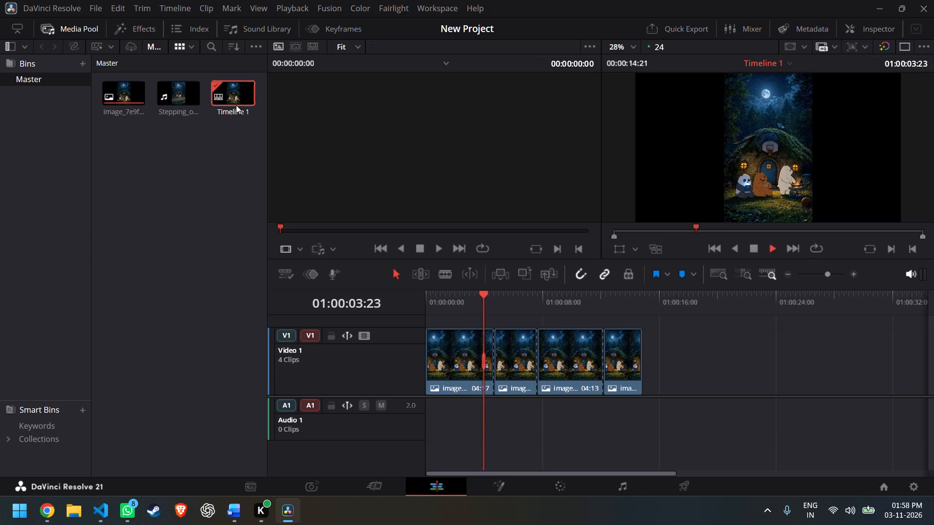
key("space")
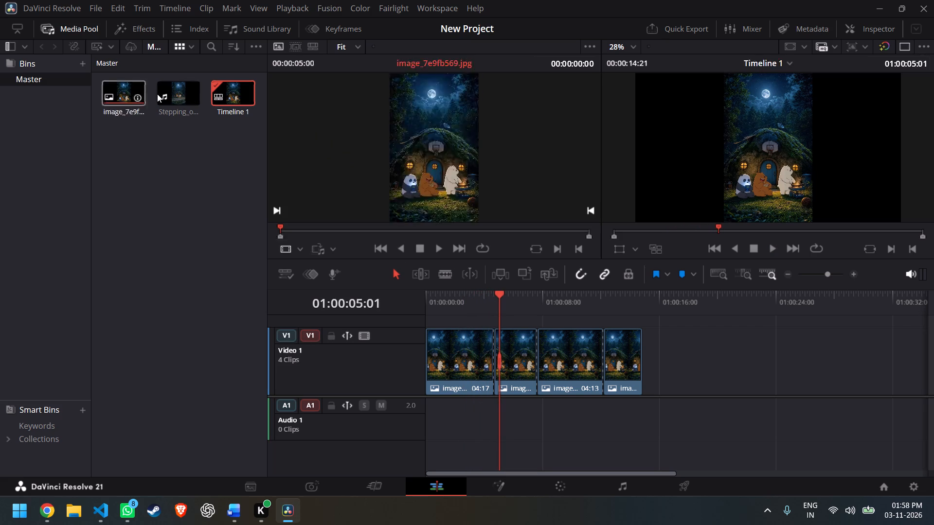
Select the Stepping_out_of_car video in the media pool and try to play it in the source viewer.
left_click(181, 92)
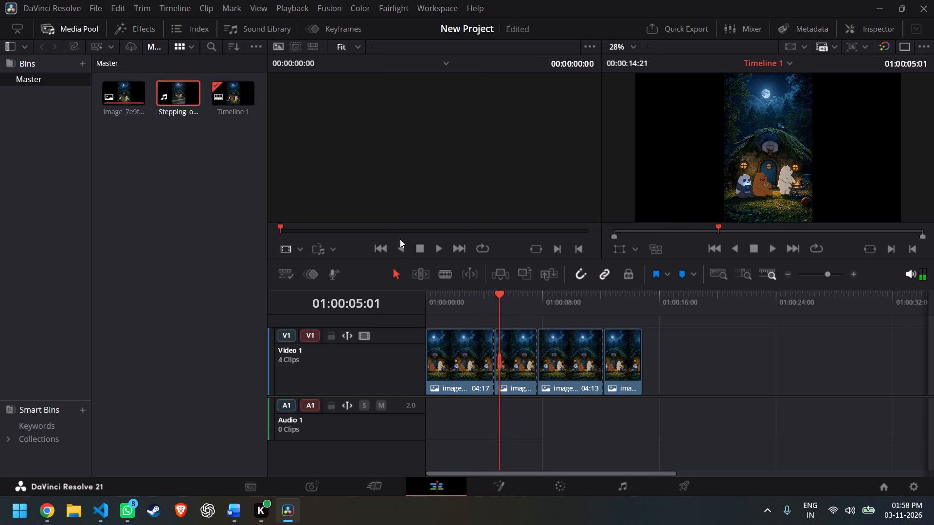
left_click(175, 96)
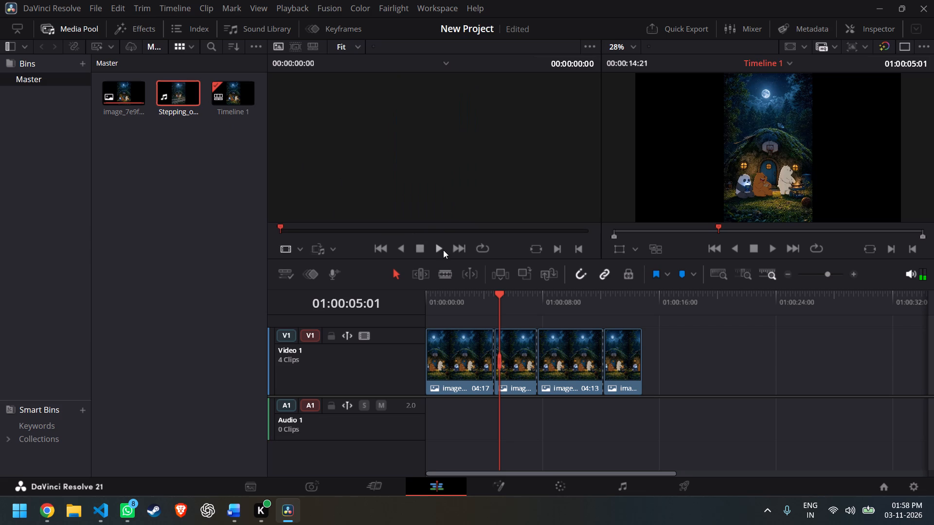
left_click(438, 246)
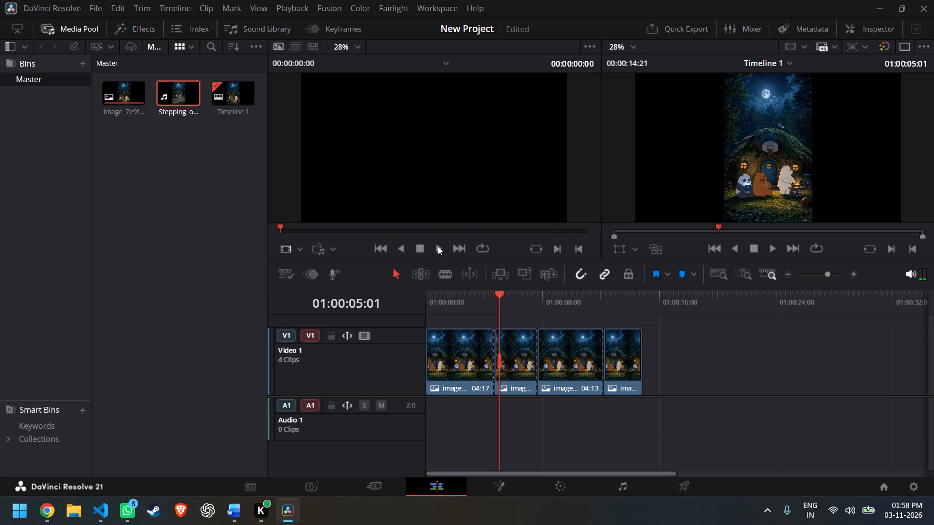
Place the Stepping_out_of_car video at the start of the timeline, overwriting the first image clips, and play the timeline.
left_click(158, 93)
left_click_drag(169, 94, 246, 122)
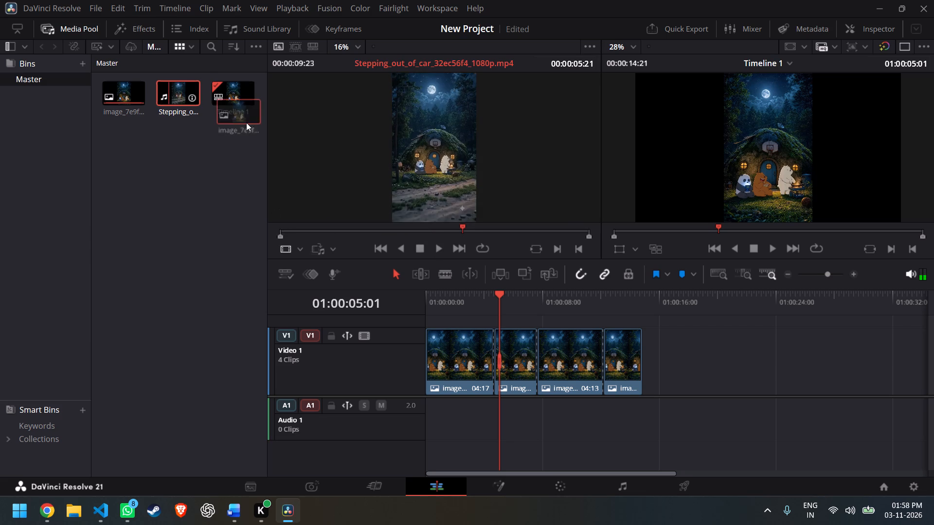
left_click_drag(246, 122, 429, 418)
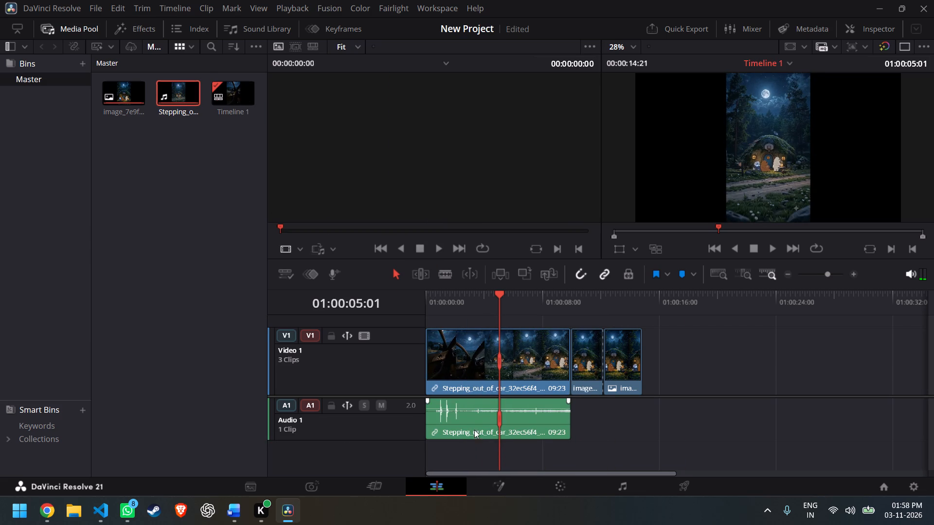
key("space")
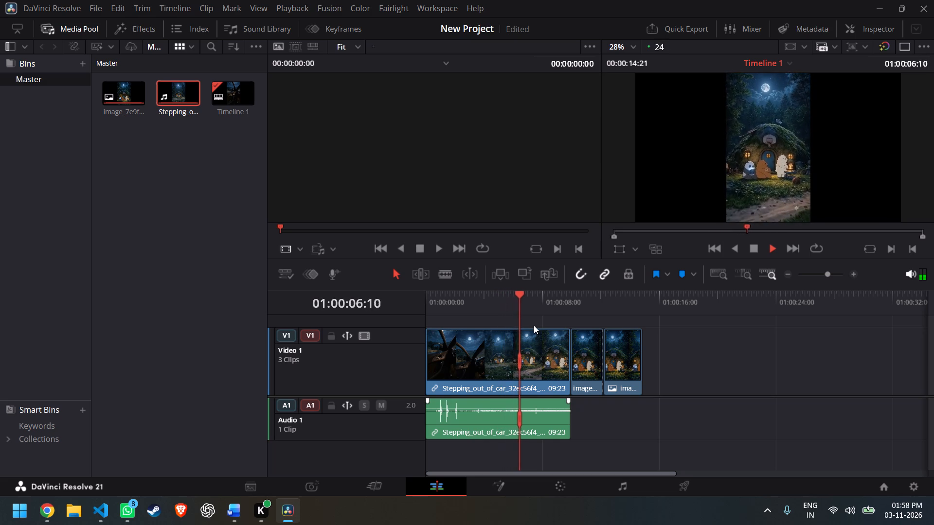
Clear the timeline by deleting the Stepping_out_of_car clip and the two remaining image clips.
left_click(477, 362)
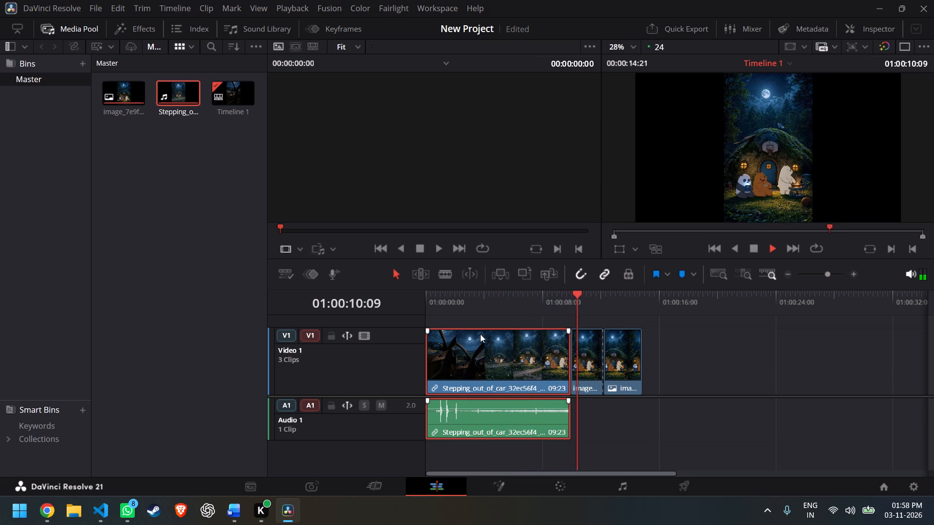
right_click(500, 362)
left_click(477, 372)
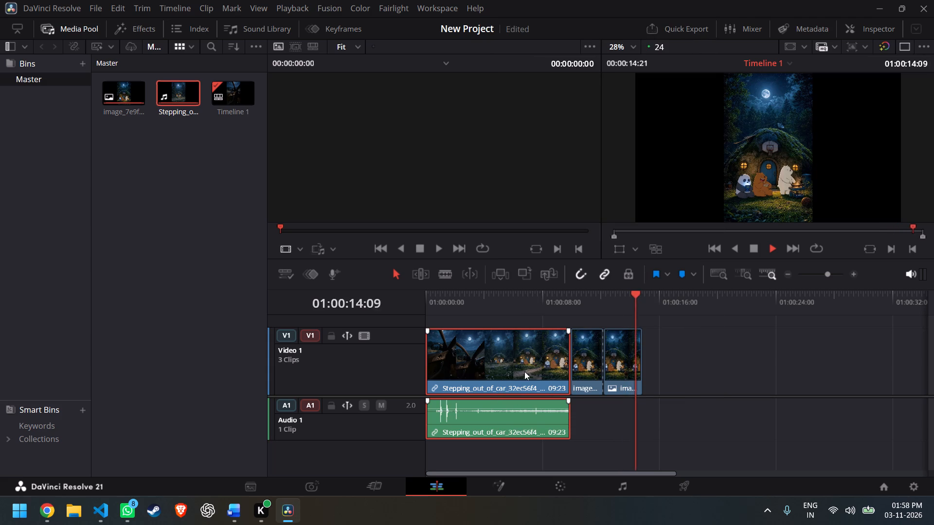
key("Delete")
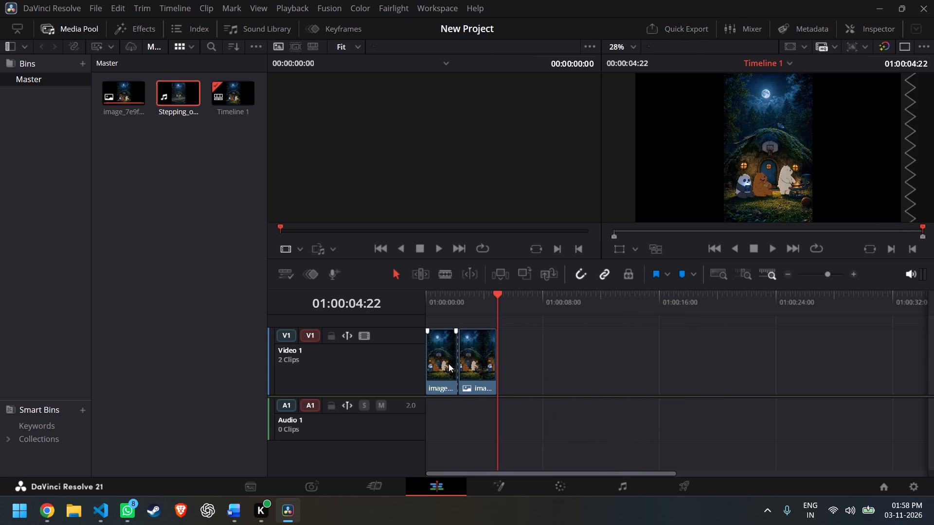
left_click(448, 363)
key("Delete")
left_click(442, 365)
key("Delete")
Add the Stepping_out_of_car video with its audio to the empty timeline and align it with the timeline start.
left_click_drag(183, 94, 251, 137)
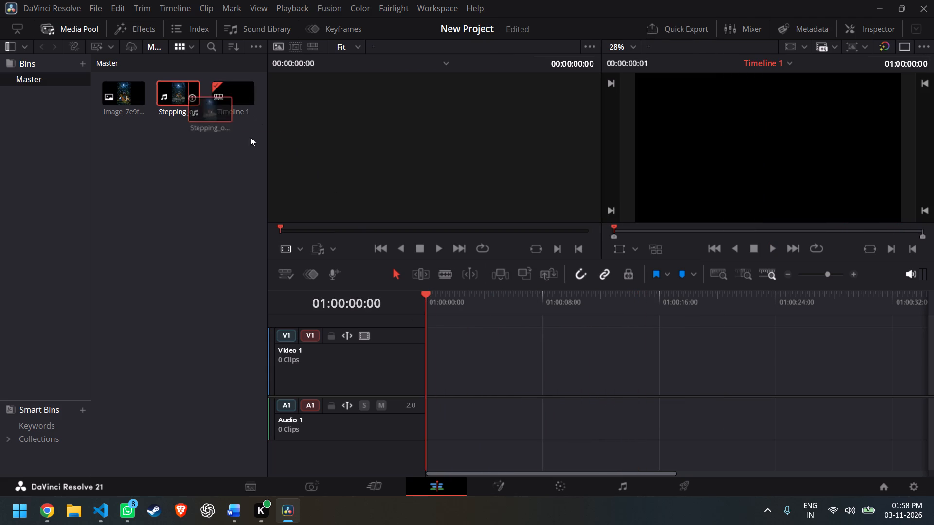
left_click_drag(251, 137, 467, 343)
left_click_drag(528, 364, 432, 368)
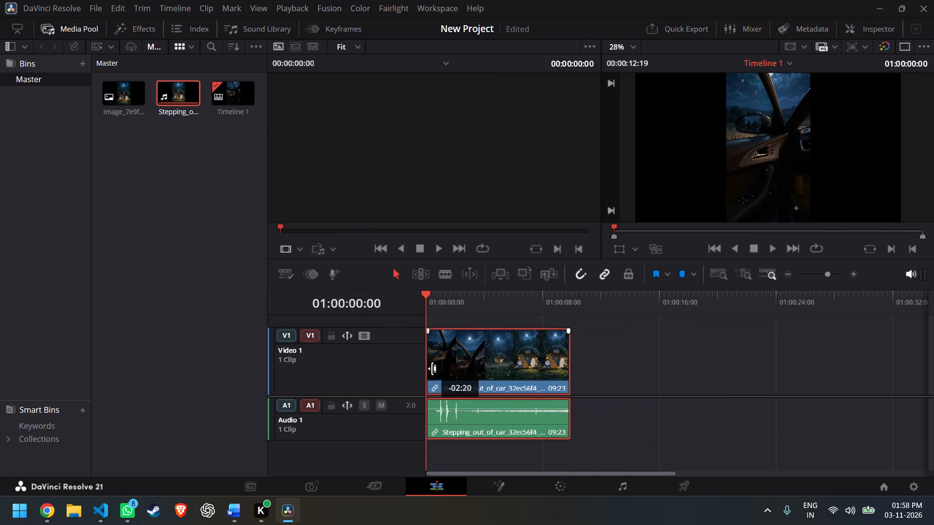
left_click_drag(432, 368, 431, 368)
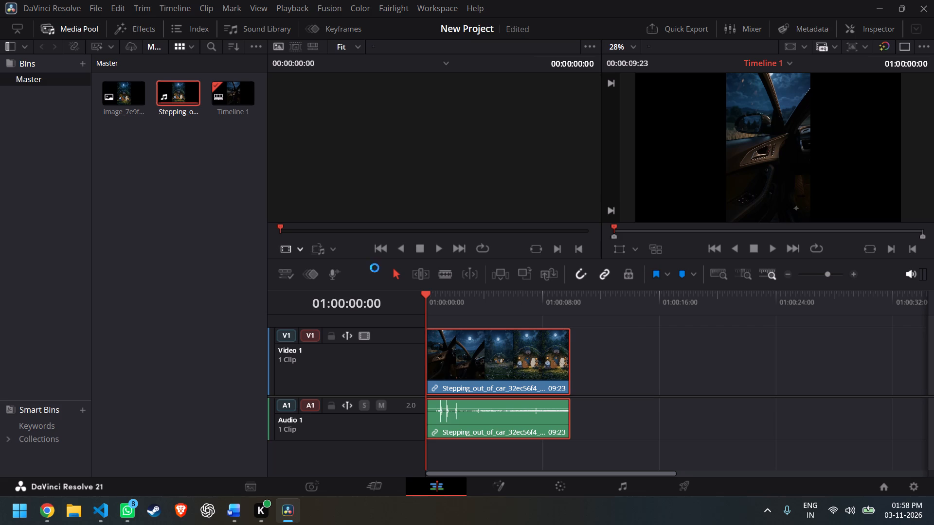
Briefly play the opening of the Stepping_out_of_car clip on the timeline.
key("space")
key("space")
scroll(463, 296, "up", 5)
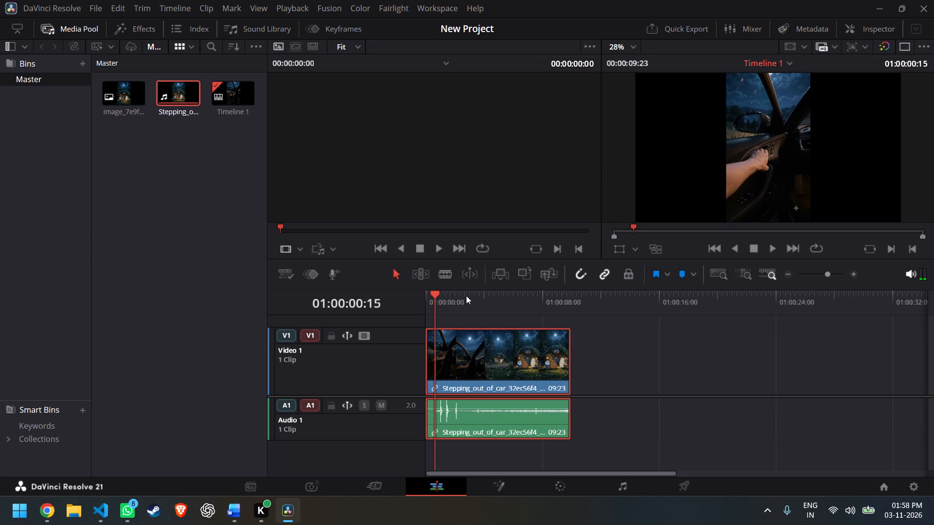
scroll(466, 296, "up", 2)
scroll(477, 296, "down", 8)
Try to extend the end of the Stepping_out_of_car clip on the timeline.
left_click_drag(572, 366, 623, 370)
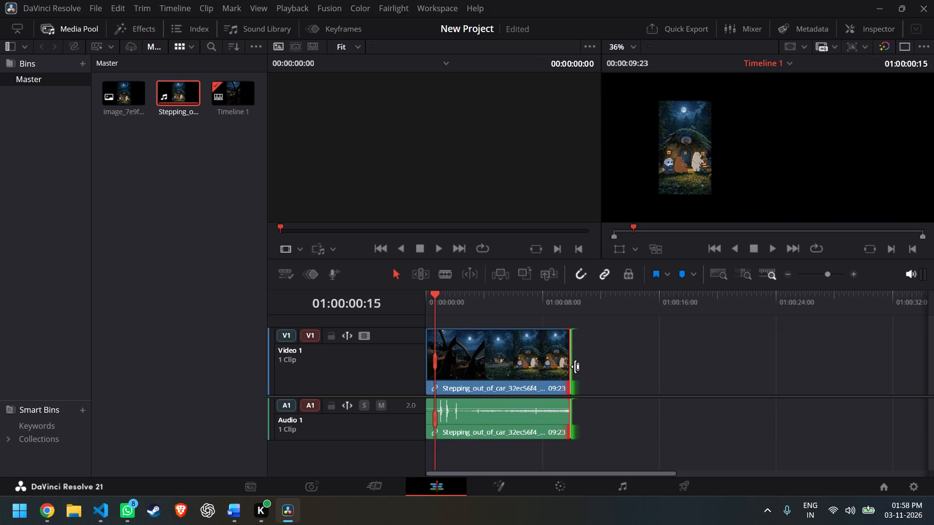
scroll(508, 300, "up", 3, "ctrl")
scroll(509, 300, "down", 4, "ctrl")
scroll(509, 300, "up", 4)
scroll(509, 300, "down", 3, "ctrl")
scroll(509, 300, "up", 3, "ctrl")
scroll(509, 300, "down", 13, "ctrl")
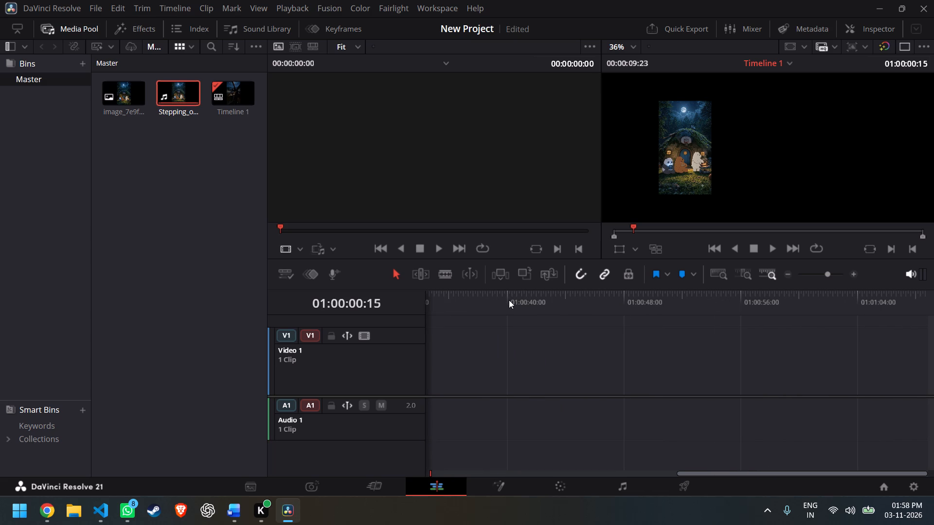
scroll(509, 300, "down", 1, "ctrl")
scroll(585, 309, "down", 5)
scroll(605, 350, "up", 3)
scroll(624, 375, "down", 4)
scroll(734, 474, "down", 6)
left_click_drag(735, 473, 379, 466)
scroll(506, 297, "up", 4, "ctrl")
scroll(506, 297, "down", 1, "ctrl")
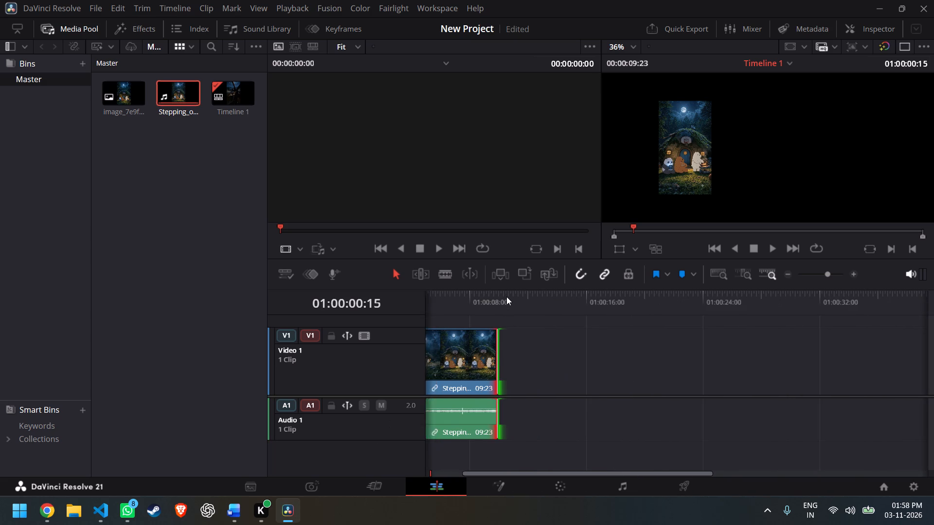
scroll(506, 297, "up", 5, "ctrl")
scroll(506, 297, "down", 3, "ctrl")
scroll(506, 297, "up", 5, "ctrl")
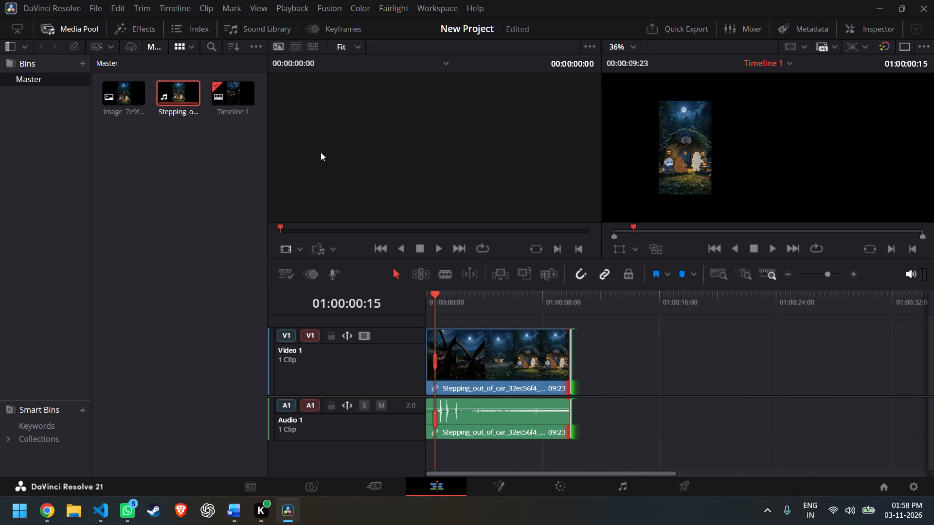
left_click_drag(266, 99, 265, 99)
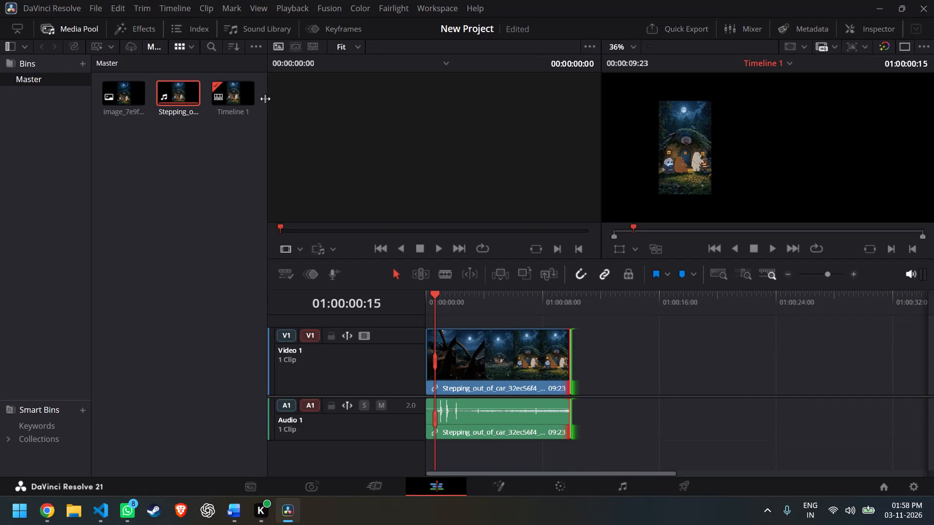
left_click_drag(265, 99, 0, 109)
Play and scrub through the Stepping_out_of_car clip, reviewing the stretch from the car interior to the forest house.
key("space")
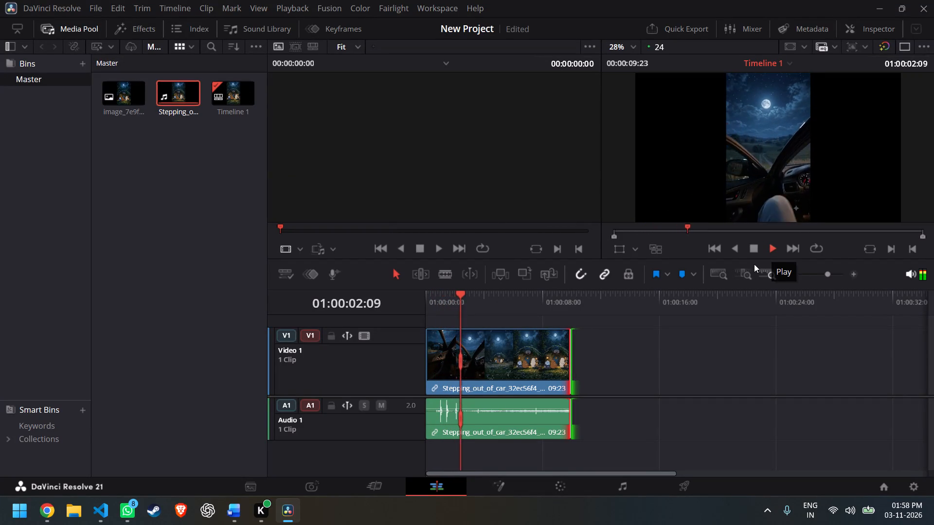
scroll(850, 515, "down", 13)
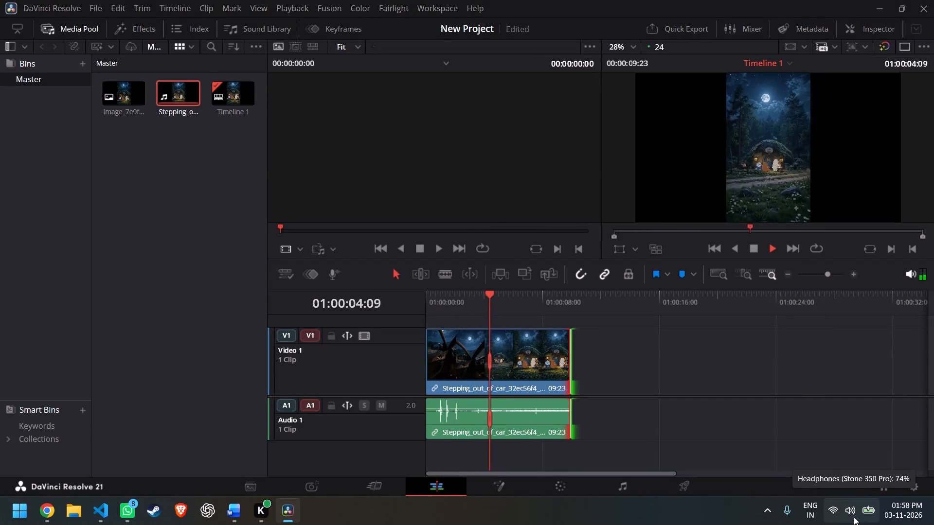
scroll(854, 517, "down", 2)
key("space")
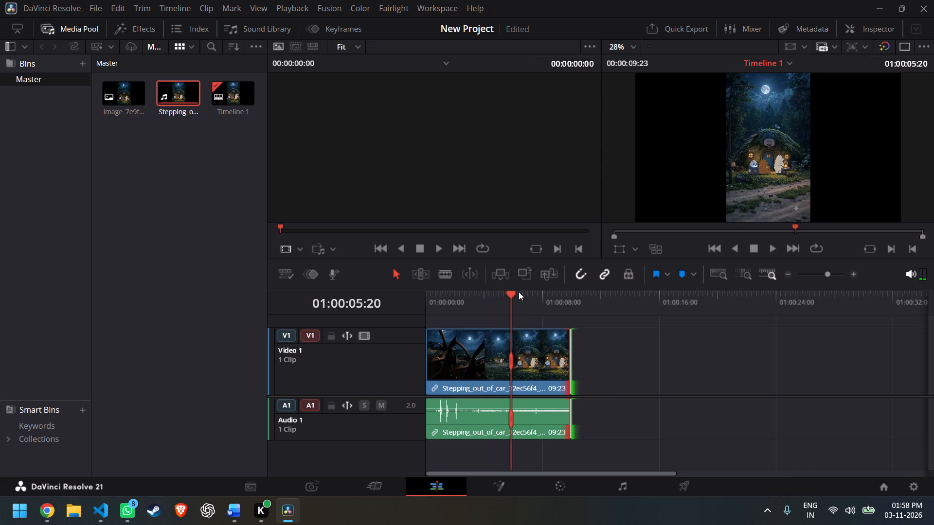
left_click_drag(515, 293, 470, 305)
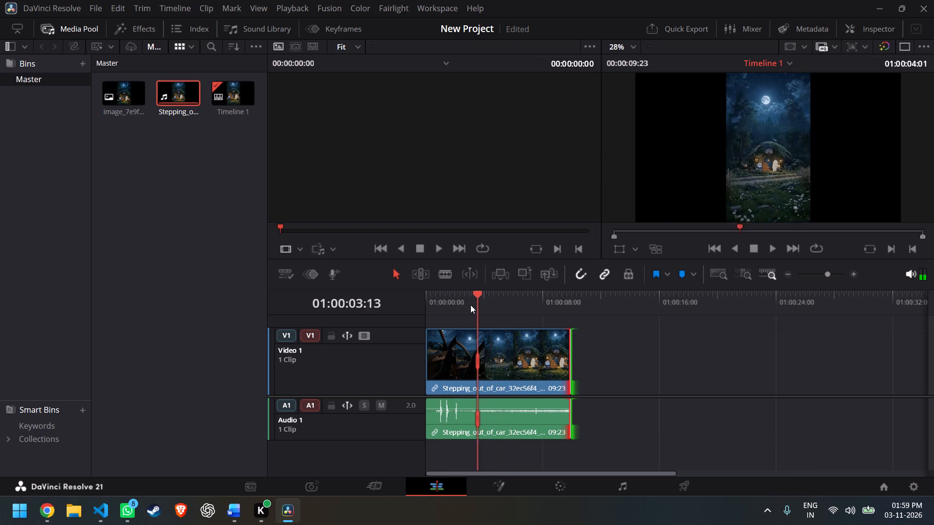
left_click_drag(470, 305, 471, 309)
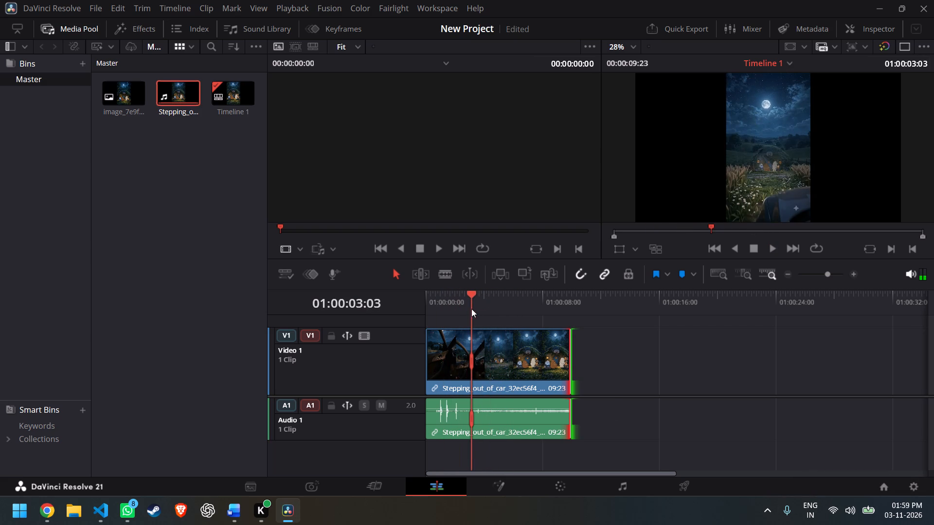
left_click_drag(471, 309, 480, 310)
left_click(497, 429)
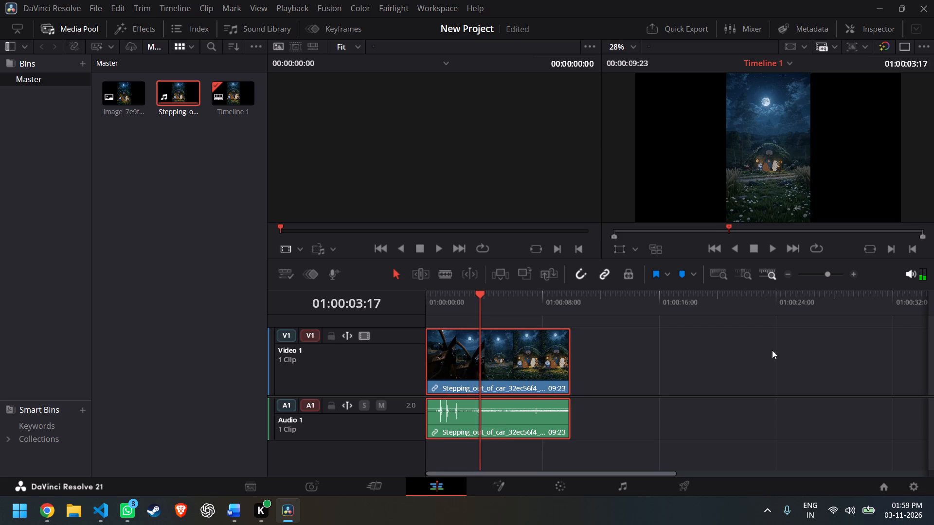
left_click_drag(479, 294, 518, 298)
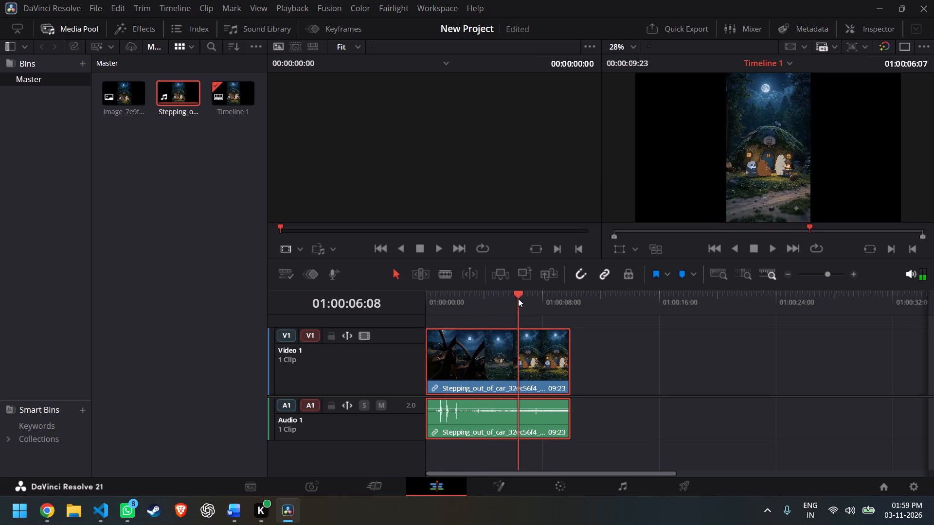
left_click_drag(518, 298, 485, 299)
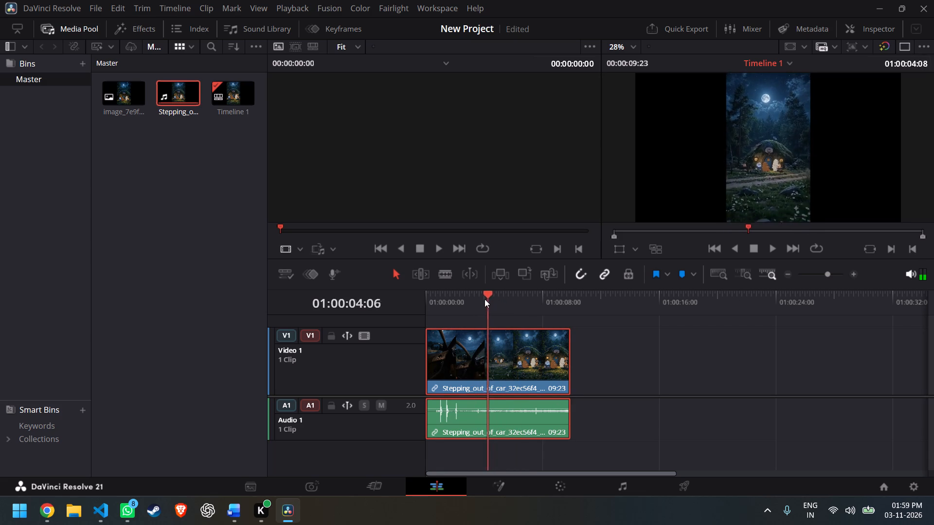
left_click_drag(485, 299, 479, 300)
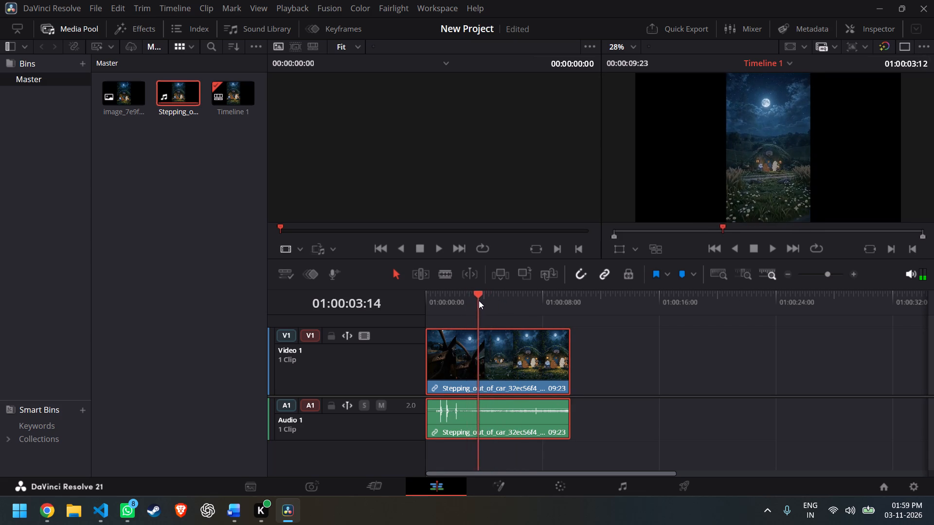
left_click_drag(479, 300, 506, 303)
left_click(489, 374)
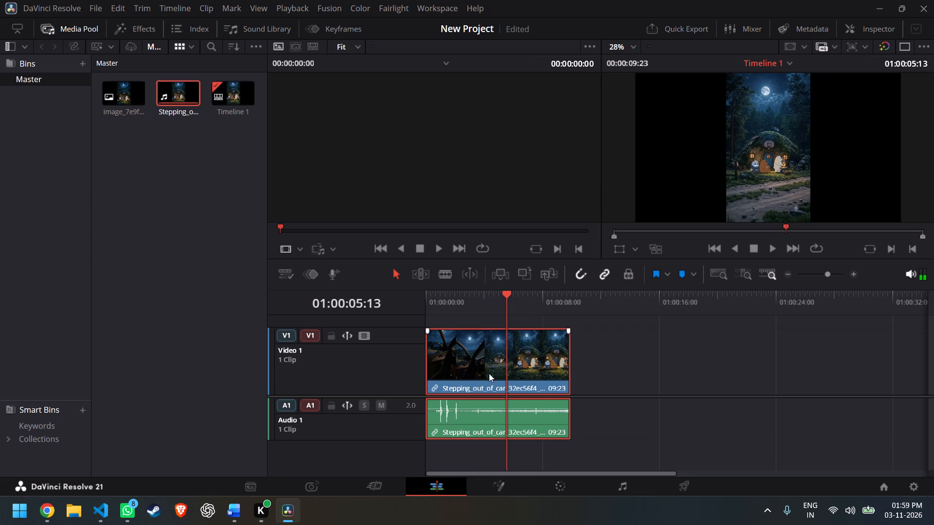
key("space")
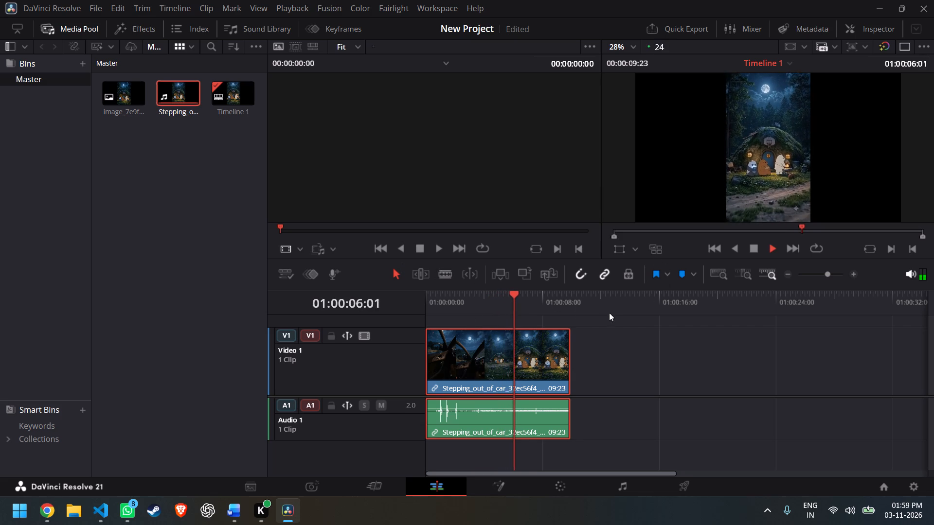
key("space")
key("space")
key("space")
left_click_drag(519, 297, 488, 297)
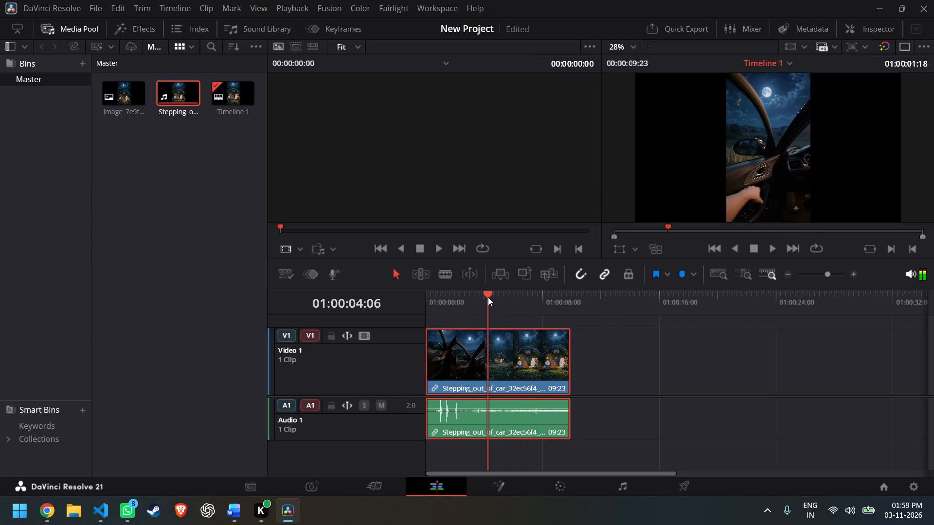
left_click_drag(488, 297, 488, 297)
key("space")
key("space")
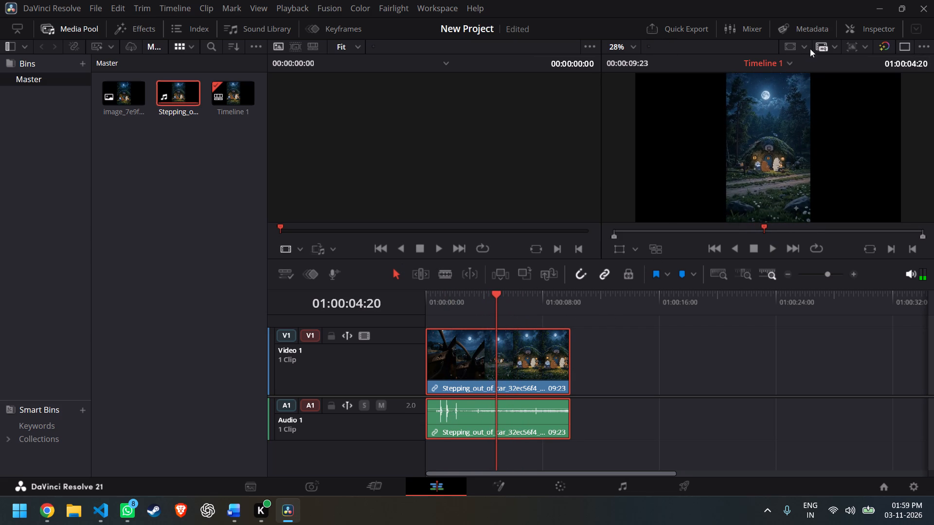
left_click(829, 50)
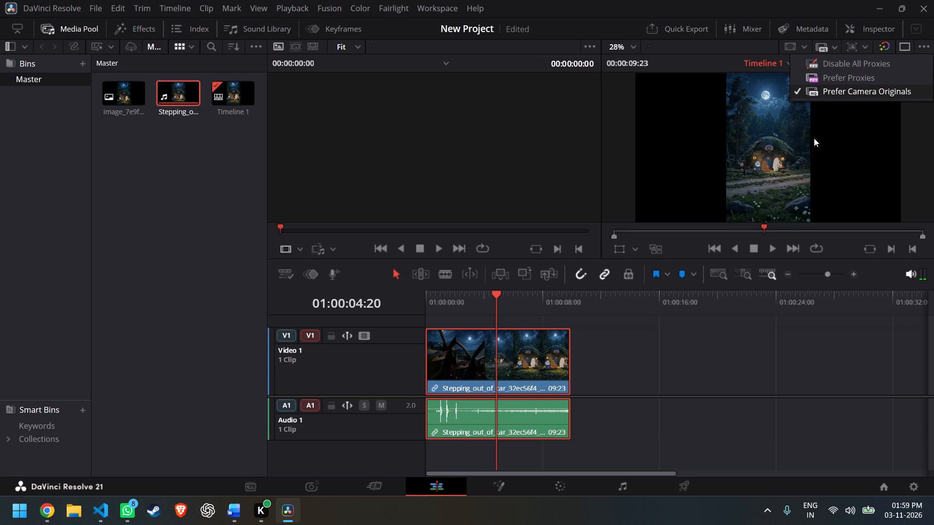
Split the Stepping_out_of_car video and its audio with the Blade tool at 01:00:02:08 and 01:00:04:08.
left_click_drag(500, 297, 500, 296)
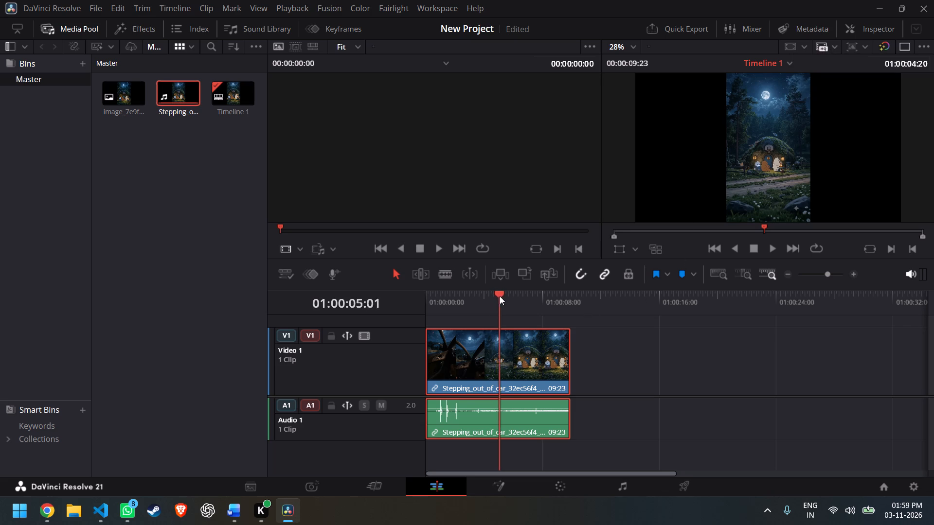
left_click_drag(500, 296, 448, 297)
key("space")
key("space")
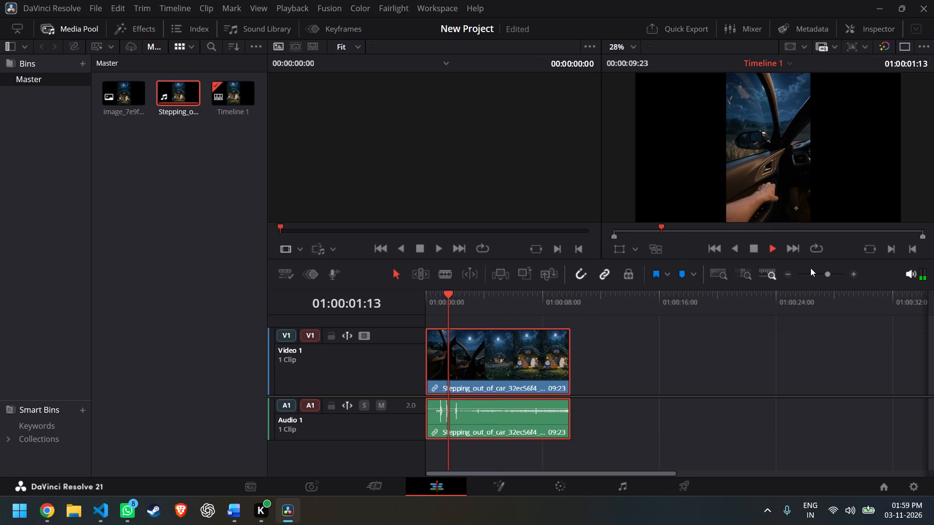
key("space")
left_click(447, 276)
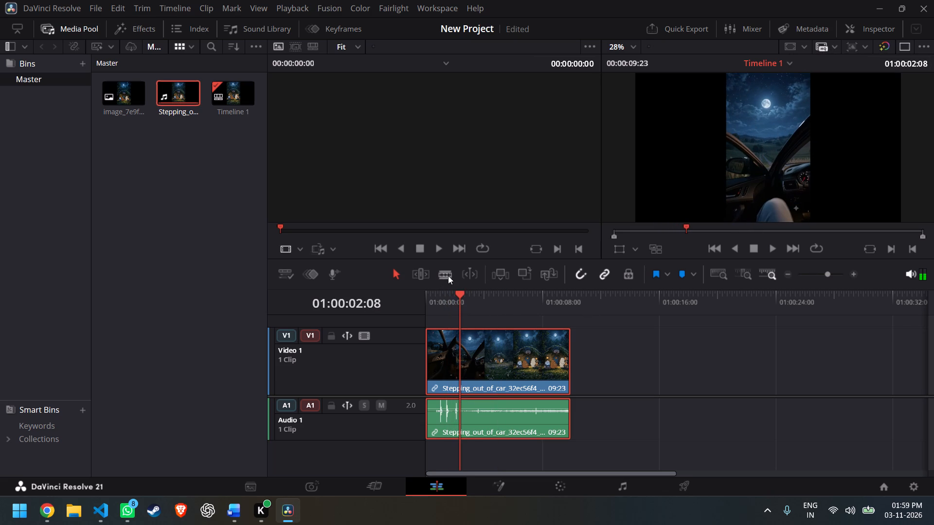
left_click(456, 348)
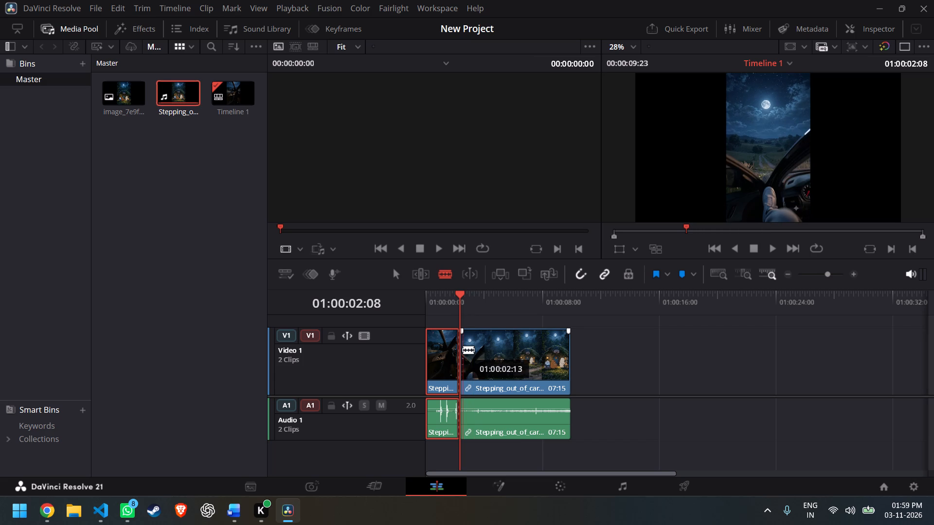
left_click(489, 350)
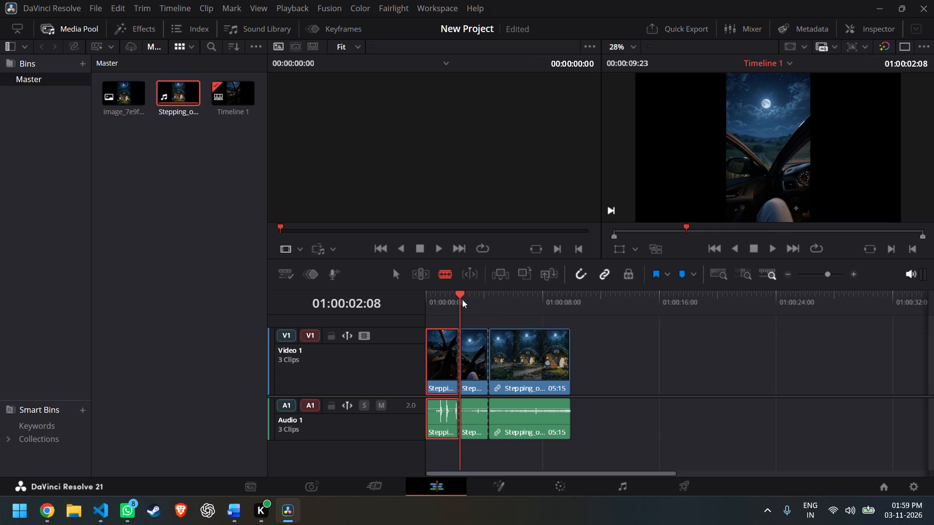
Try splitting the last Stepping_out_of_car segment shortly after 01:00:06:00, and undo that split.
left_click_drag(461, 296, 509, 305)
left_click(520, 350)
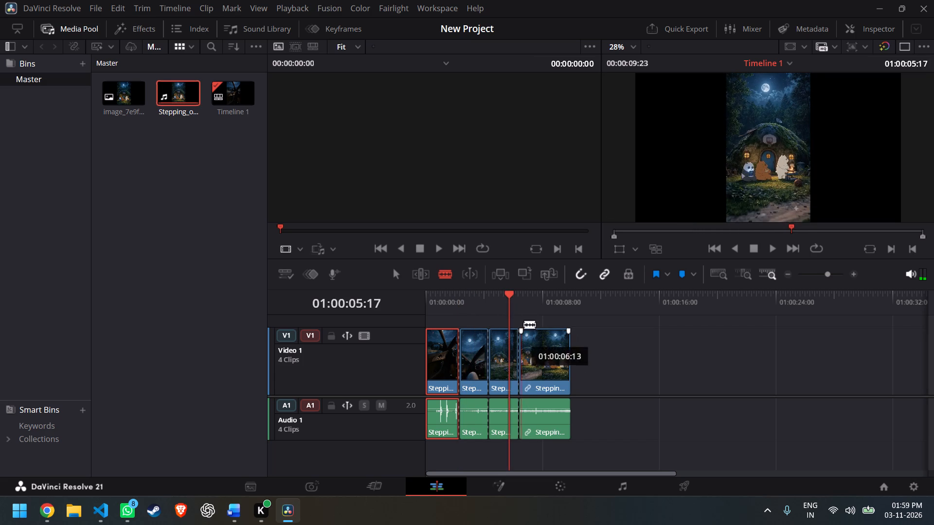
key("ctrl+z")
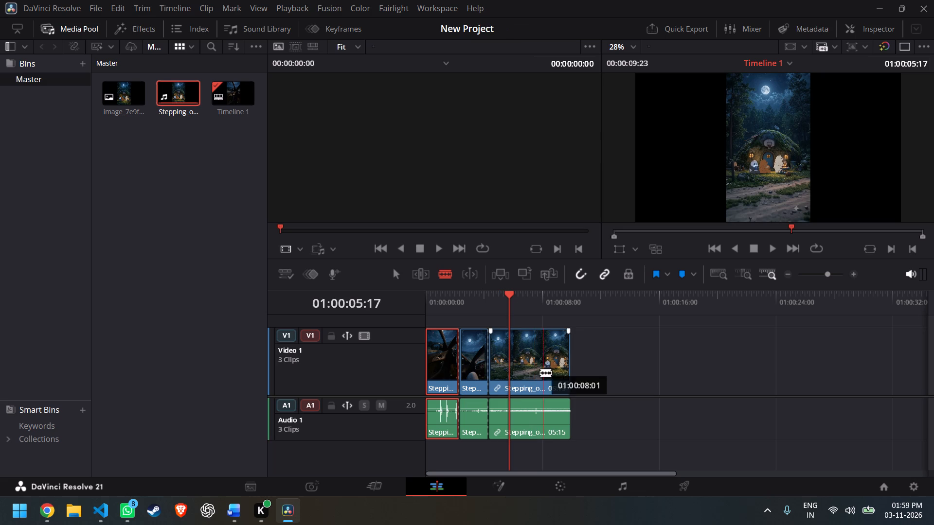
Select the last segment, examine its Parade scope and primary color wheels on the Color page, and return to the Edit page.
left_click(392, 273)
left_click(564, 389)
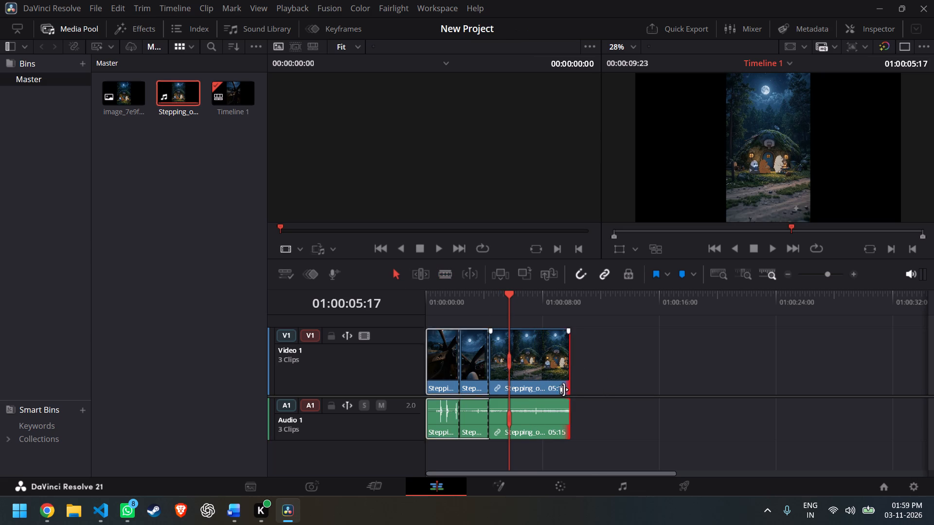
left_click(538, 348)
left_click(558, 486)
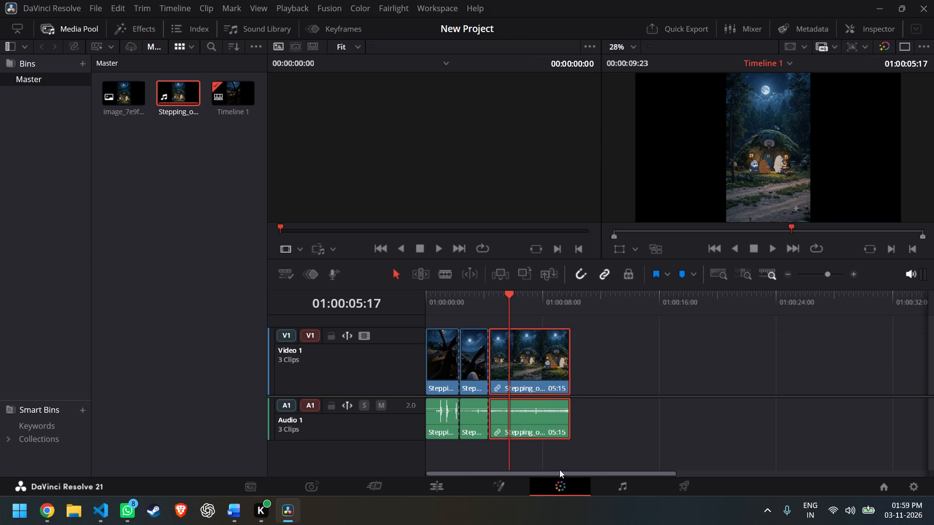
left_click(524, 361)
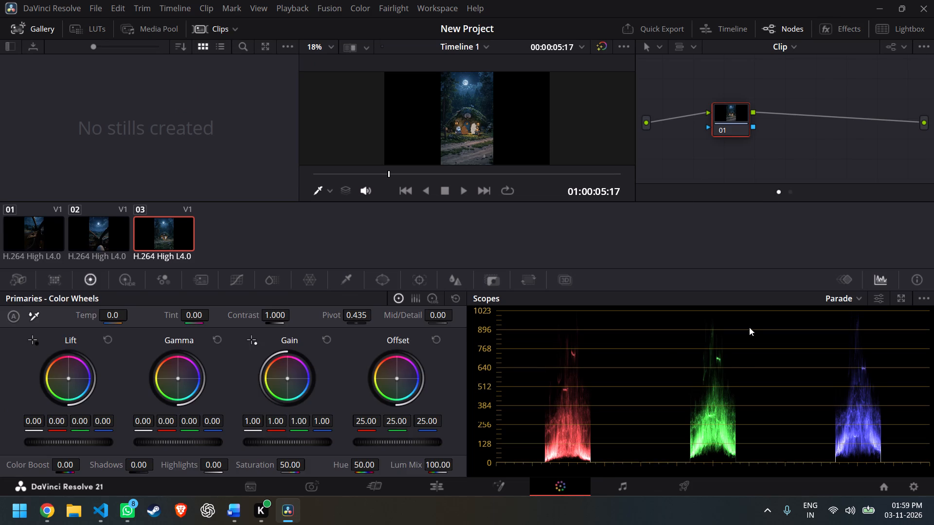
scroll(577, 364, "down", 1)
scroll(577, 359, "up", 3)
scroll(577, 359, "down", 4)
scroll(407, 301, "up", 3)
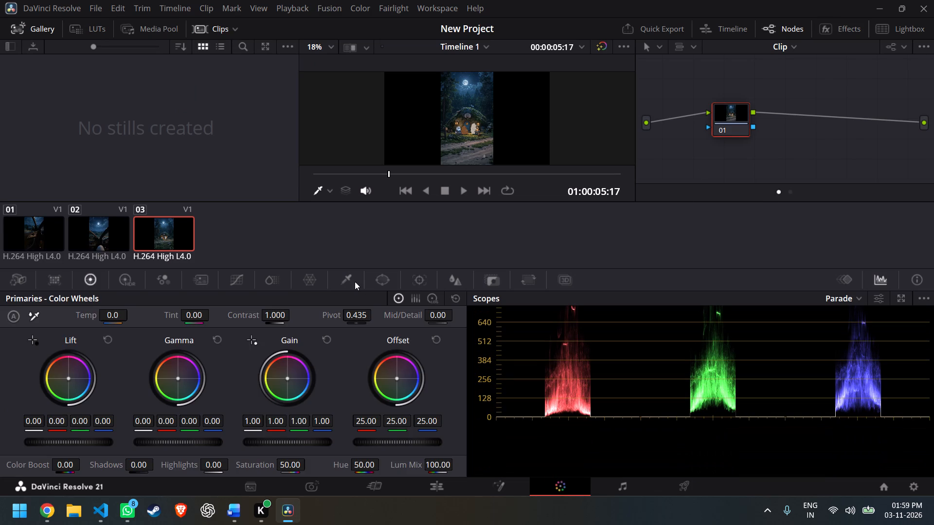
scroll(181, 246, "up", 1)
left_click(423, 489)
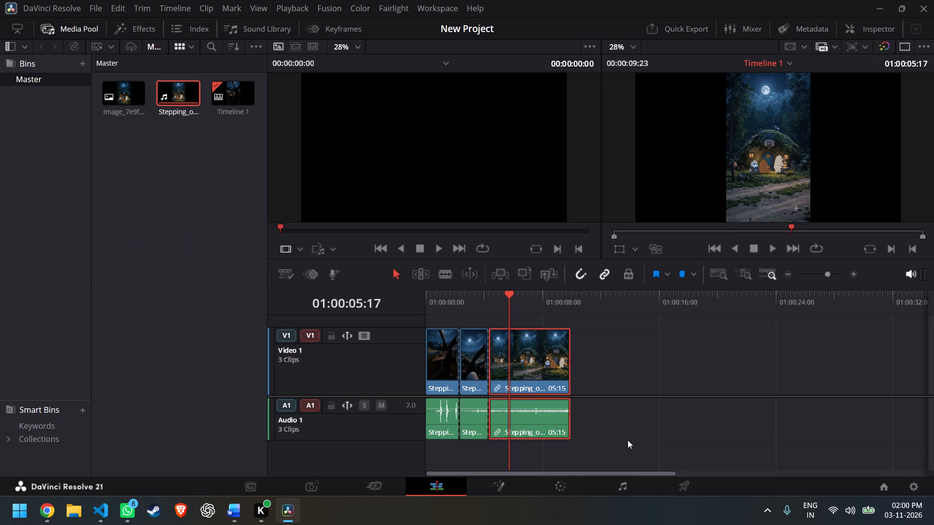
Play the last Stepping_out_of_car segment up to about 01:00:08:08 and return the playhead to 01:00:00:00.
key("space")
key("space")
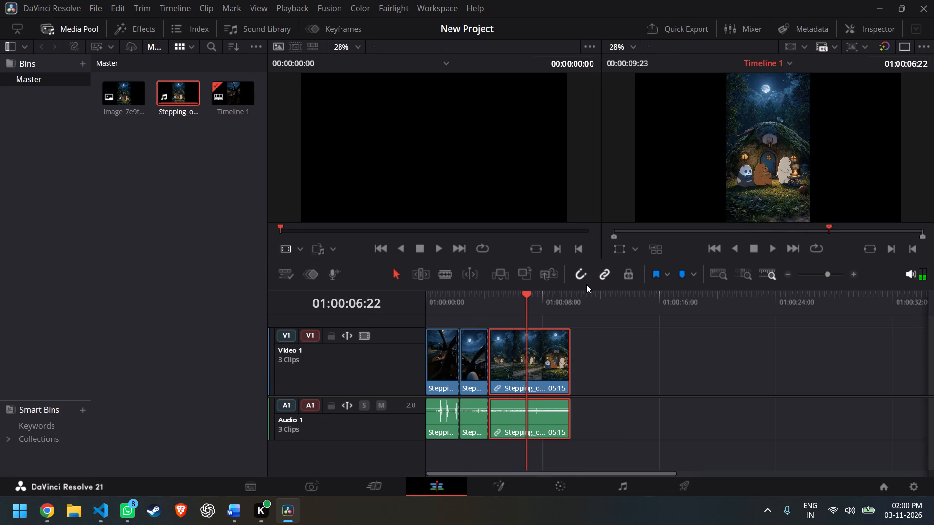
key("space")
key("space")
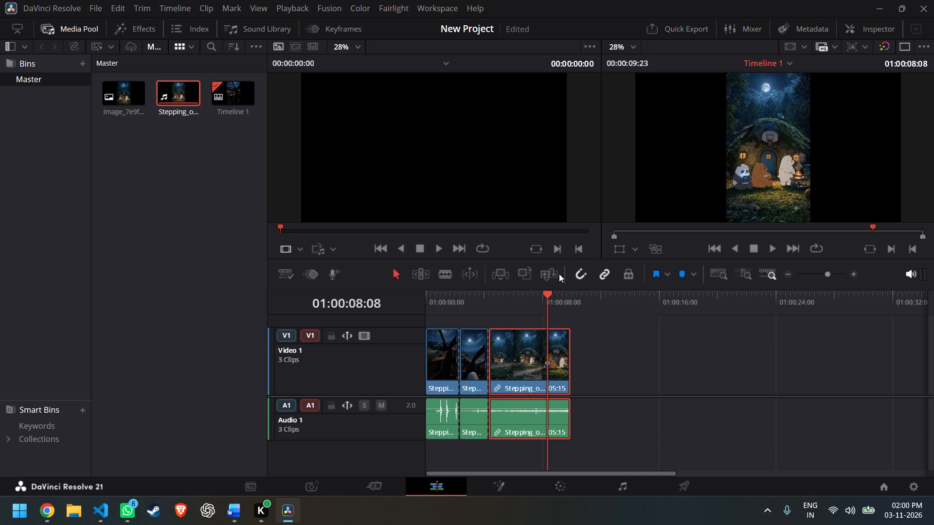
left_click_drag(549, 297, 449, 296)
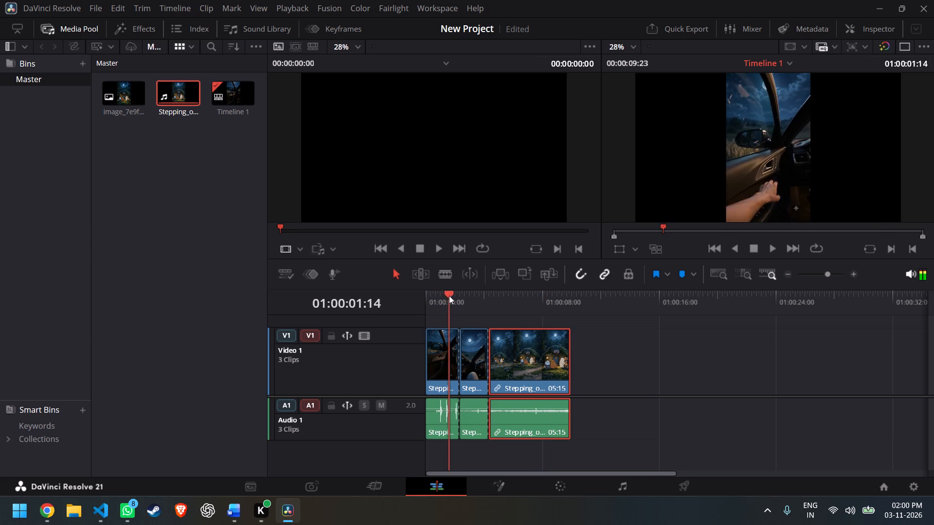
left_click_drag(449, 296, 395, 296)
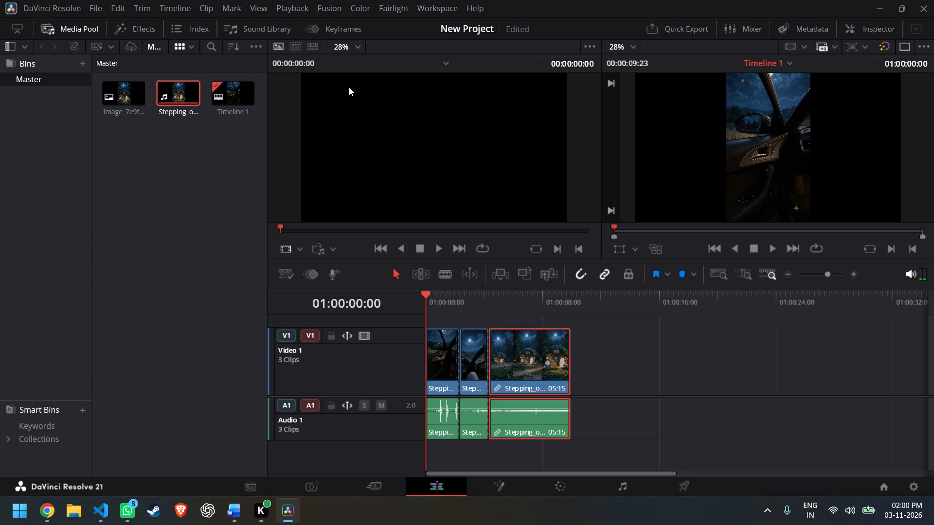
Open the keyframe editor for the last Stepping_out_of_car segment and widen it for reviewing the transform and cropping parameters.
left_click(316, 27)
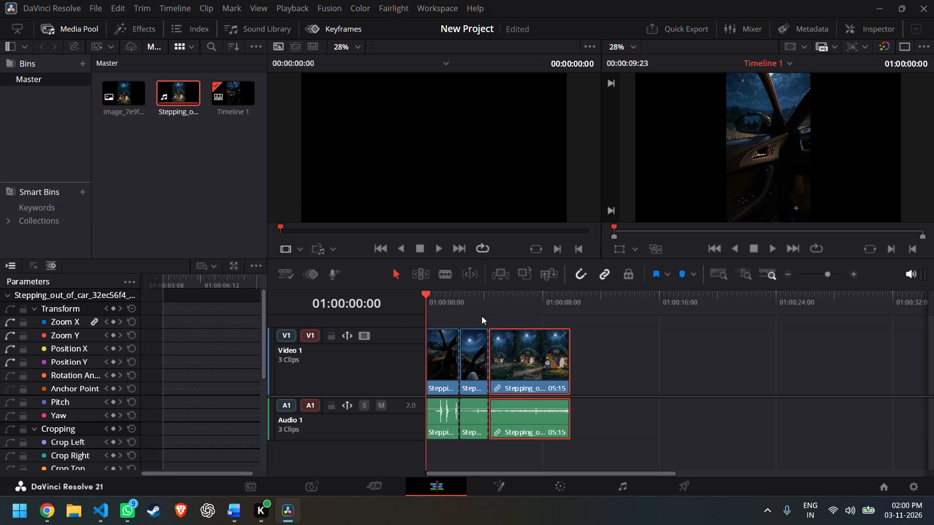
left_click_drag(266, 381, 305, 384)
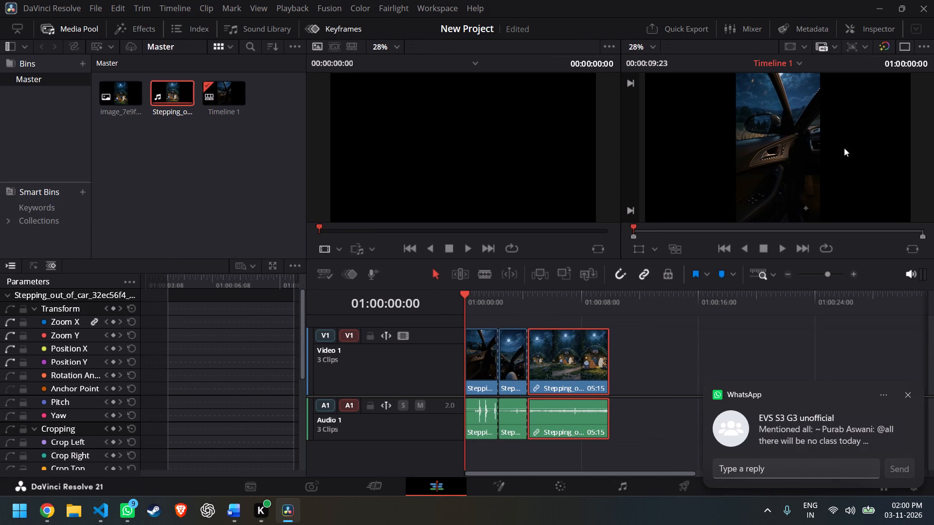
scroll(19, 362, "down", 4)
scroll(68, 403, "up", 6)
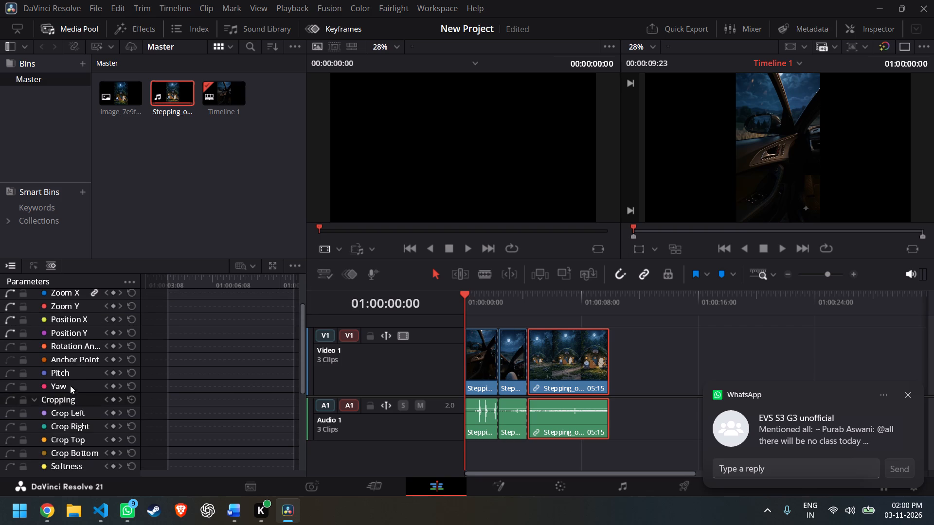
scroll(70, 385, "up", 3)
Add a linked Zoom X and Zoom Y keyframe to the last segment with the playhead at 01:00:00:00.
left_click(69, 322)
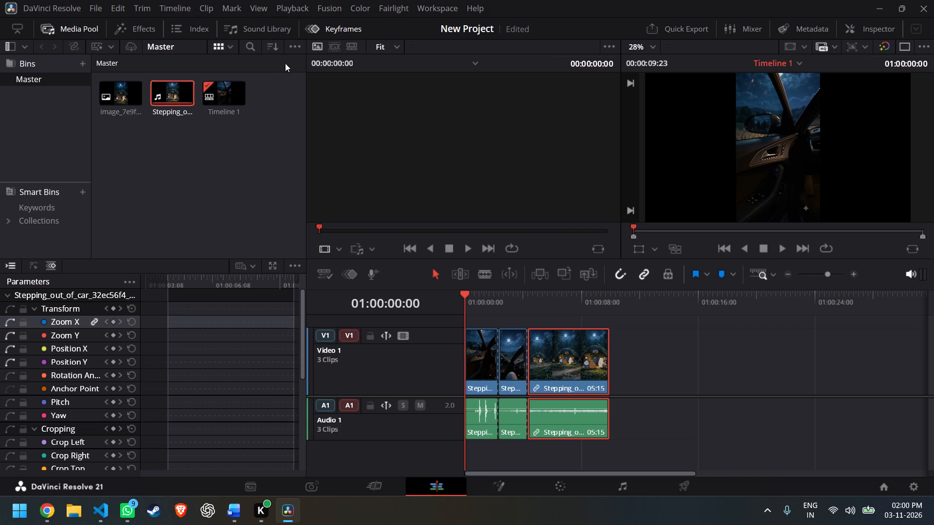
scroll(223, 183, "down", 2)
scroll(115, 286, "down", 4)
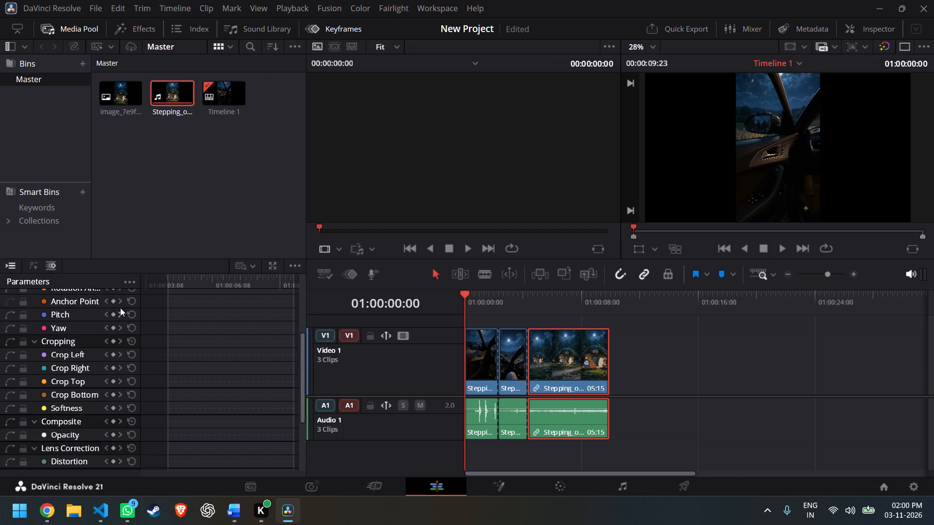
scroll(120, 308, "down", 3)
scroll(127, 313, "up", 11)
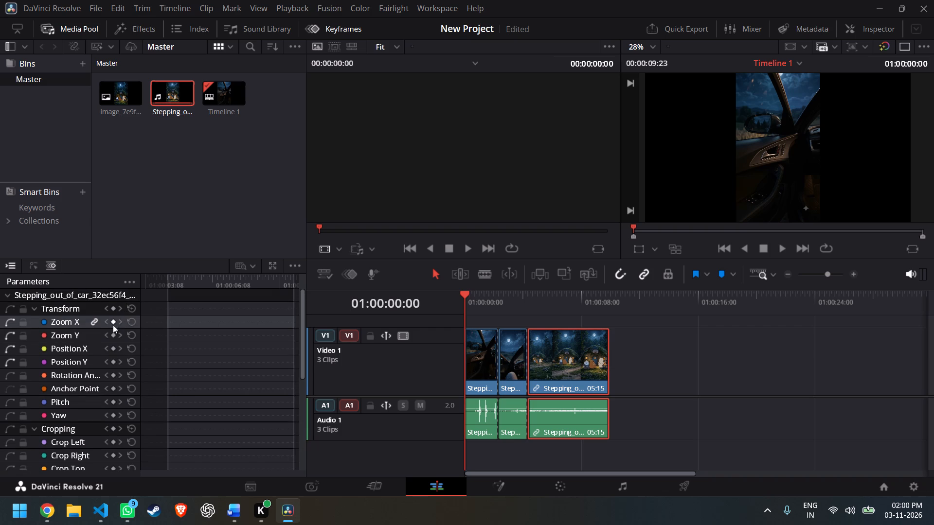
left_click_drag(115, 321, 91, 324)
left_click_drag(91, 324, 53, 319)
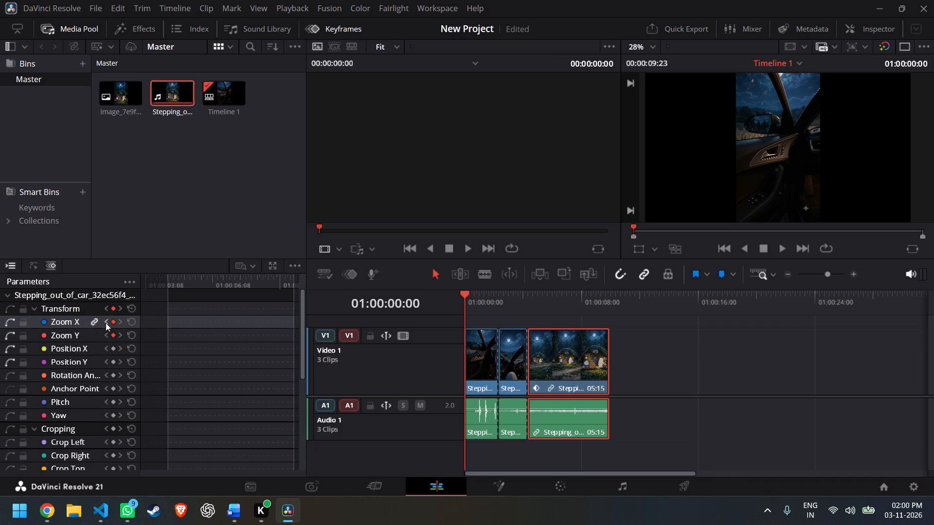
left_click_drag(113, 321, 165, 321)
left_click_drag(110, 321, 150, 320)
Add another Zoom X and Zoom Y keyframe to the last segment at 01:00:03:05.
scroll(277, 348, "down", 1)
left_click_drag(465, 297, 511, 303)
scroll(105, 323, "up", 2)
left_click(116, 319)
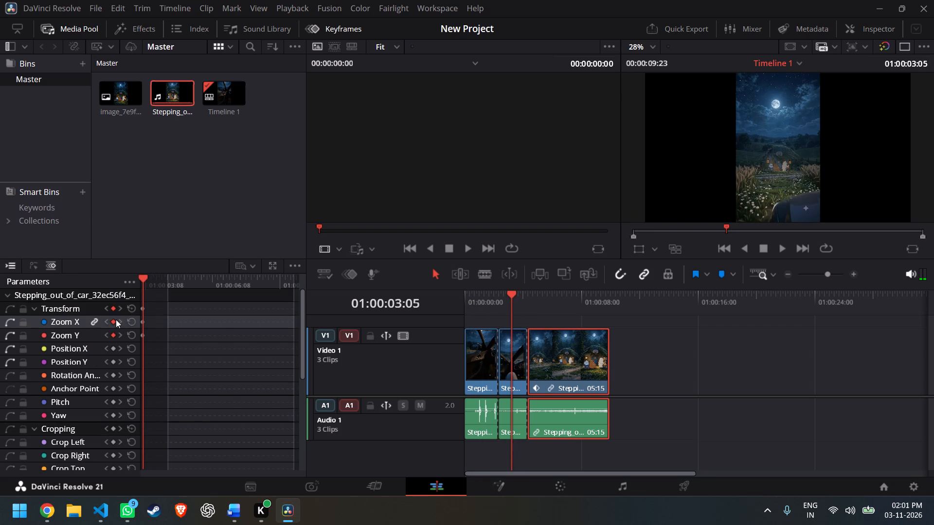
scroll(156, 331, "down", 2)
scroll(156, 331, "up", 2)
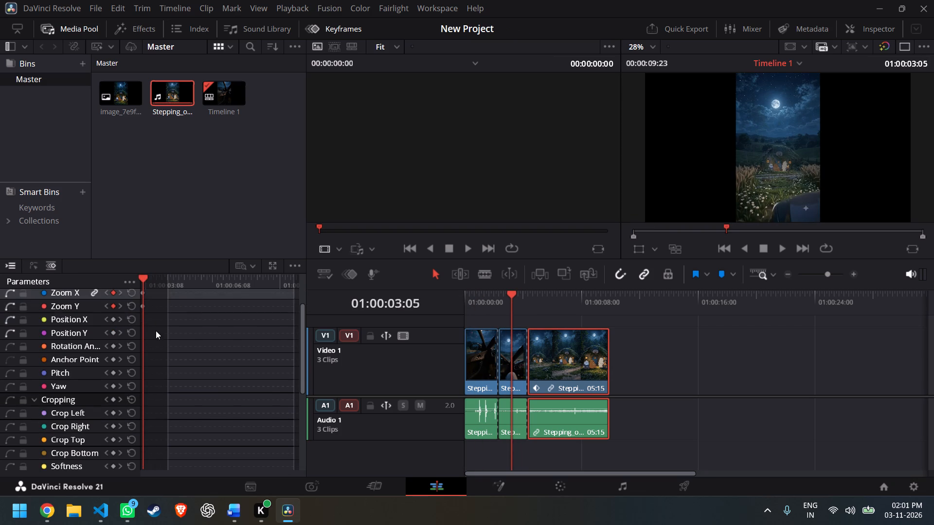
Add a Position X keyframe to the last segment at 01:00:06:03.
left_click_drag(510, 308, 559, 308)
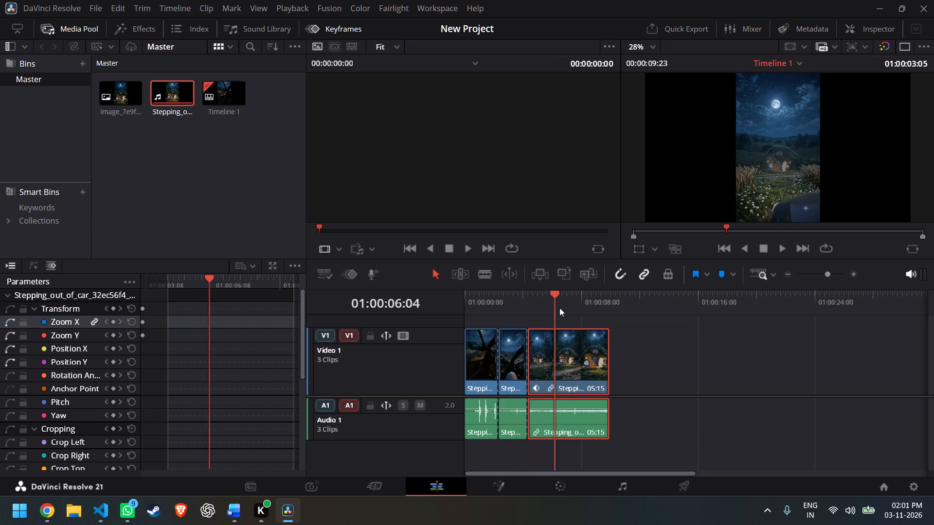
left_click_drag(559, 308, 554, 311)
scroll(300, 339, "down", 1)
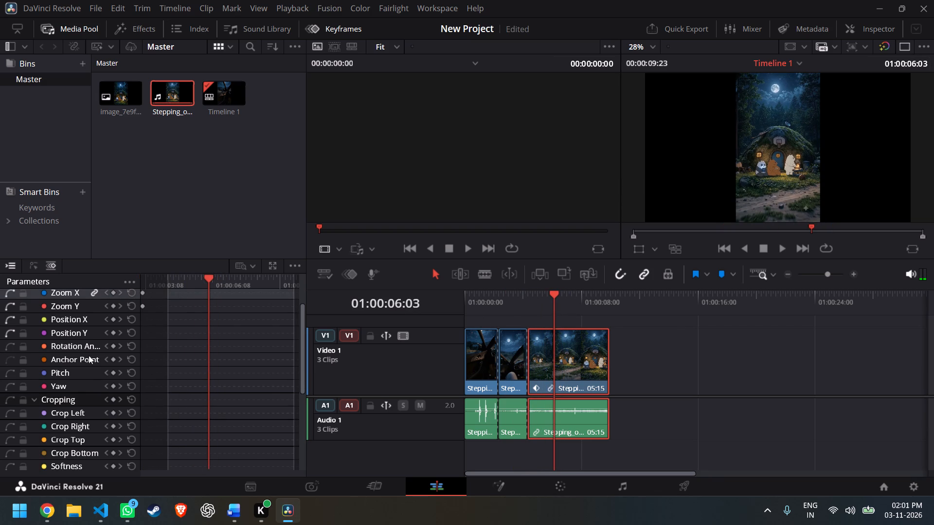
left_click(112, 317)
Scrub between 01:00:05:12 and the Position X keyframe at 01:00:06:03, and review the transform keyframes.
scroll(184, 326, "up", 2)
left_click_drag(208, 287, 195, 294)
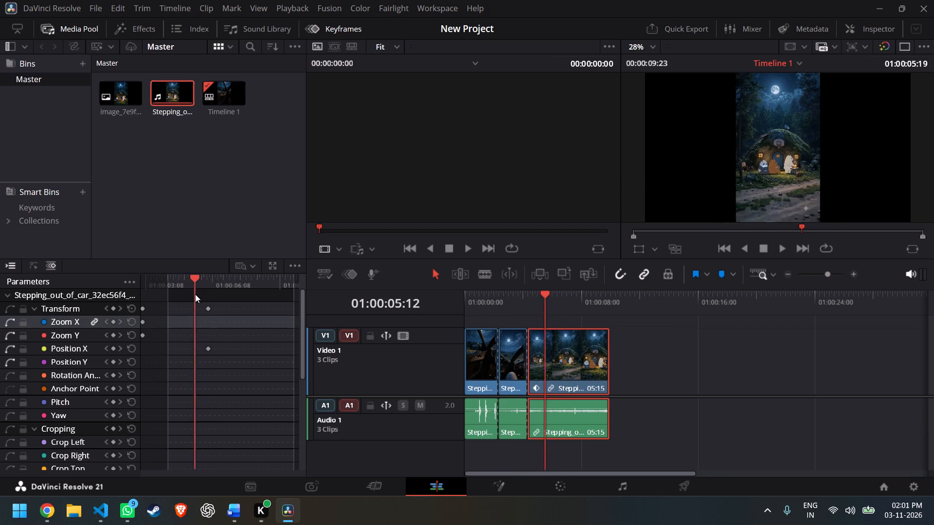
left_click_drag(195, 294, 207, 305)
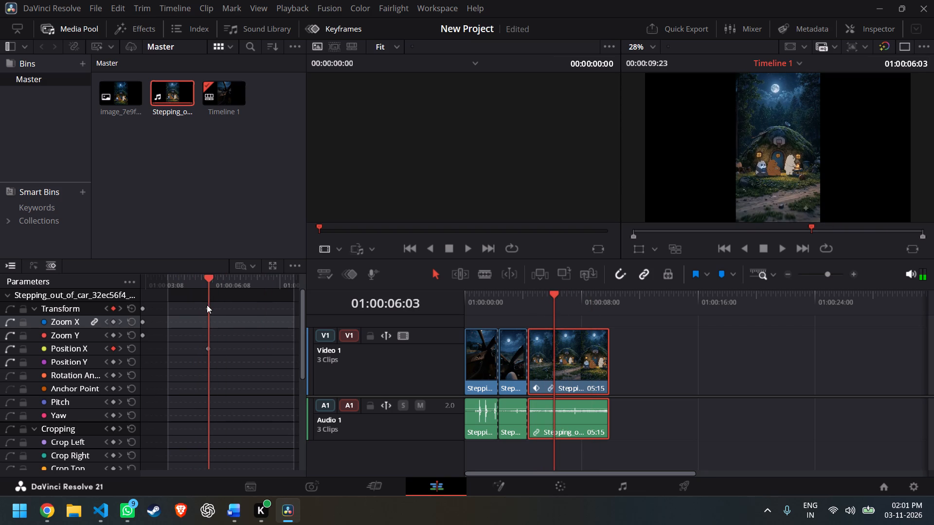
left_click_drag(207, 305, 215, 305)
scroll(223, 305, "up", 4)
scroll(237, 286, "down", 1)
scroll(104, 326, "up", 1)
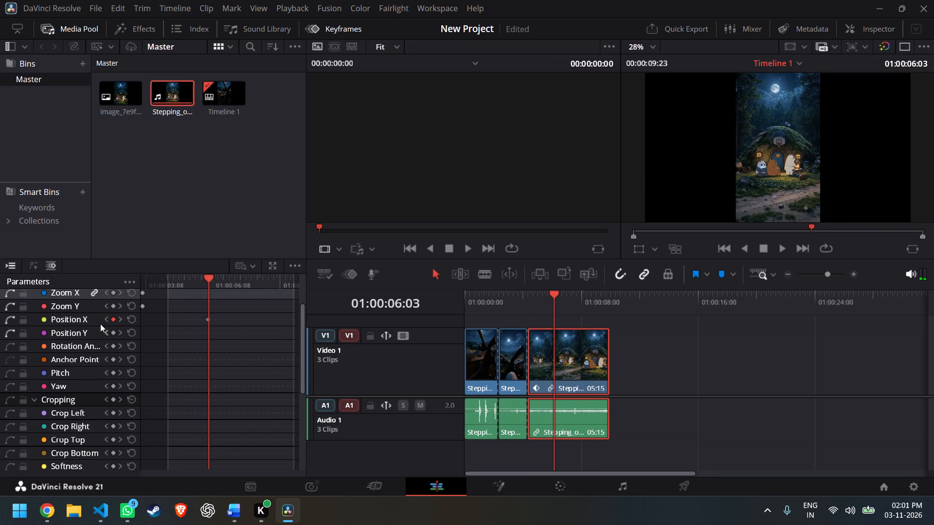
scroll(100, 324, "up", 1)
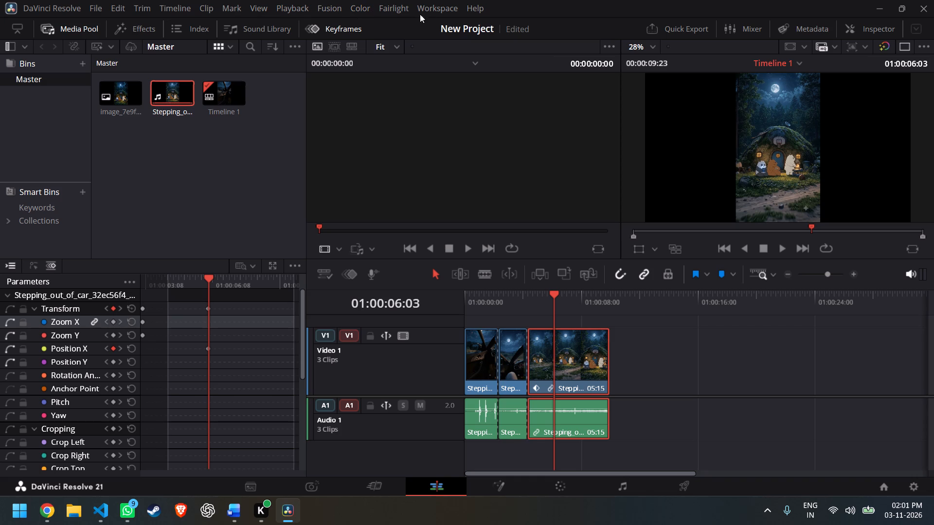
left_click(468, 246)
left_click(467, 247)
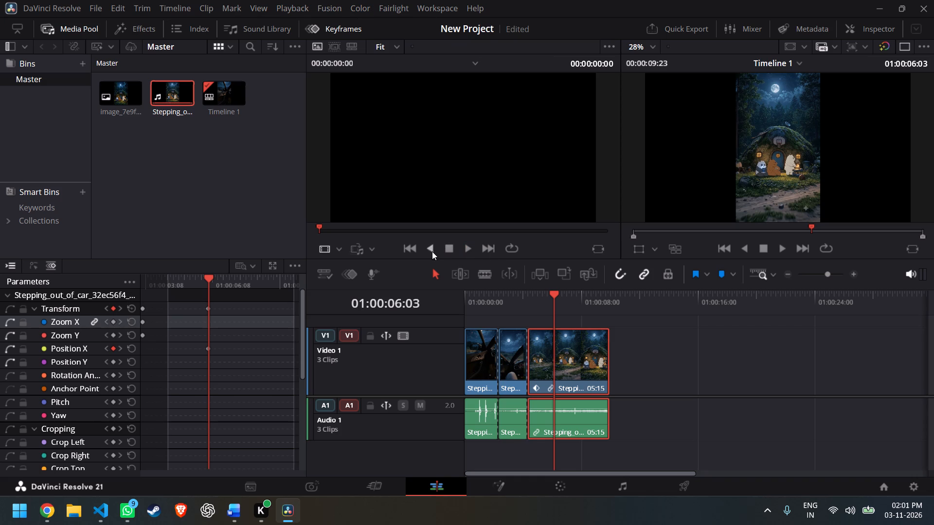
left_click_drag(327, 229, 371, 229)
Browse the dissolve, iris, motion, shape and wipe transitions in the effects library, previewing Arrow Iris, Blur Dissolve, Square Iris, Barn Door and Box.
left_click(126, 29)
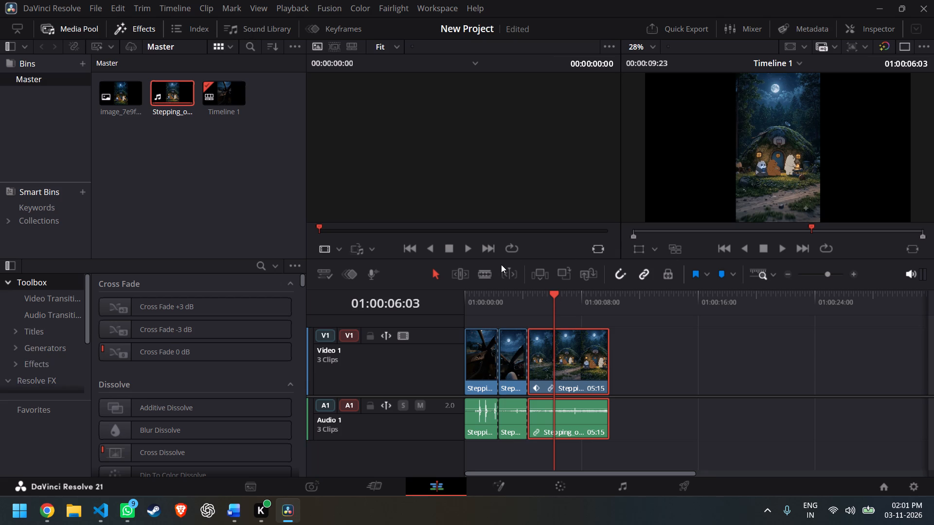
scroll(164, 426, "down", 4)
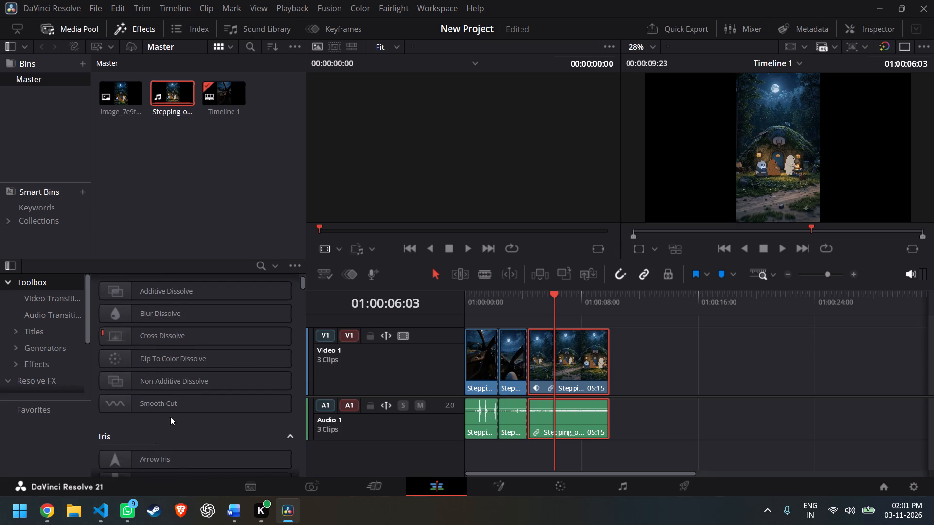
scroll(170, 417, "down", 2)
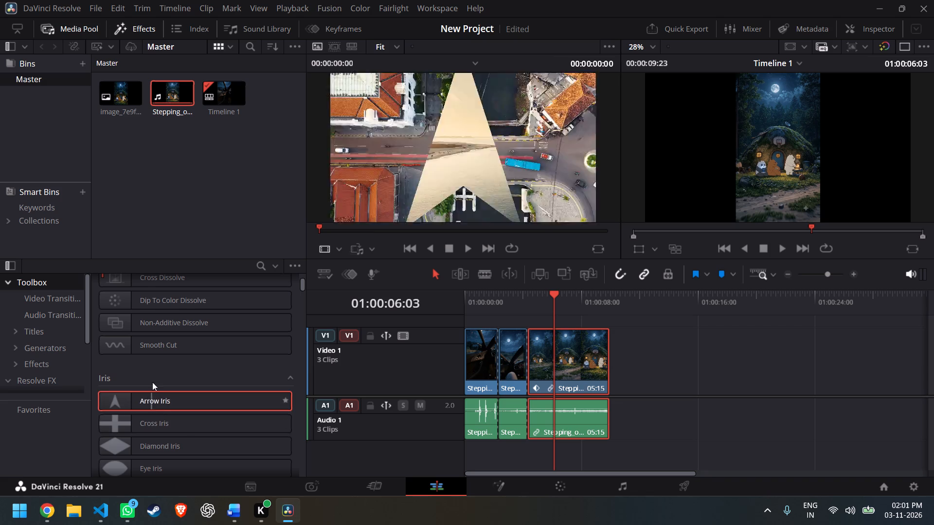
scroll(154, 377, "up", 2)
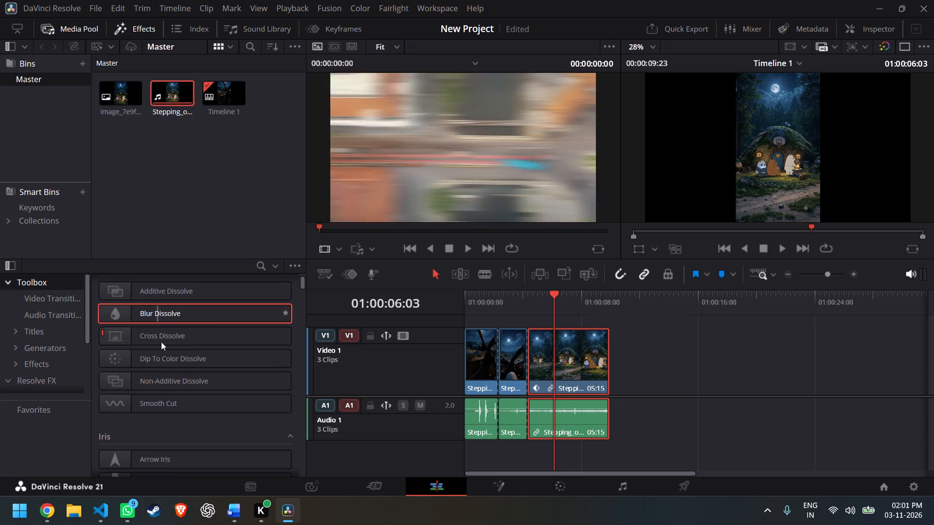
scroll(157, 418, "down", 3)
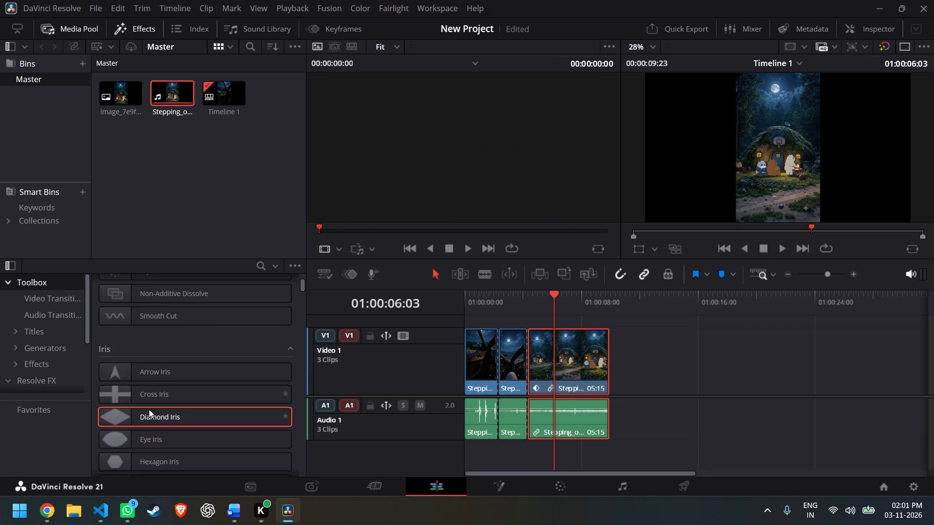
scroll(147, 448, "down", 4)
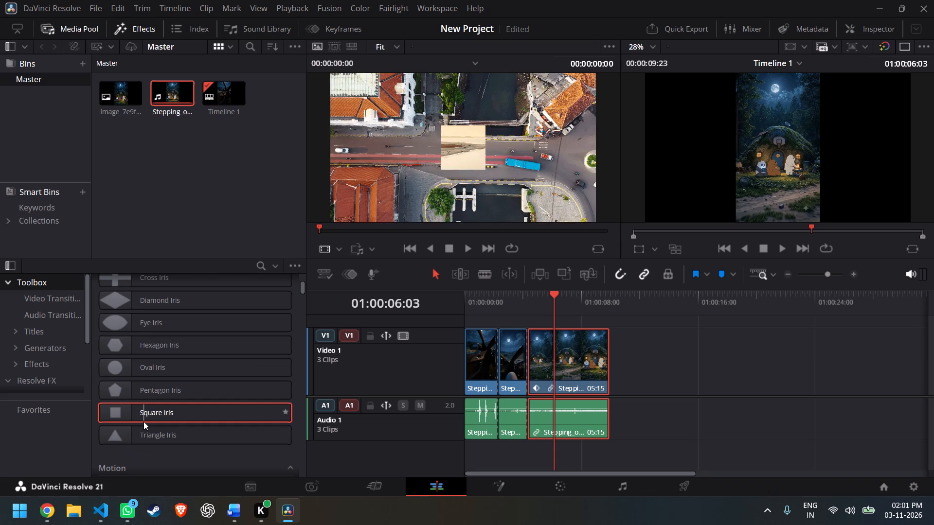
scroll(179, 429, "down", 1)
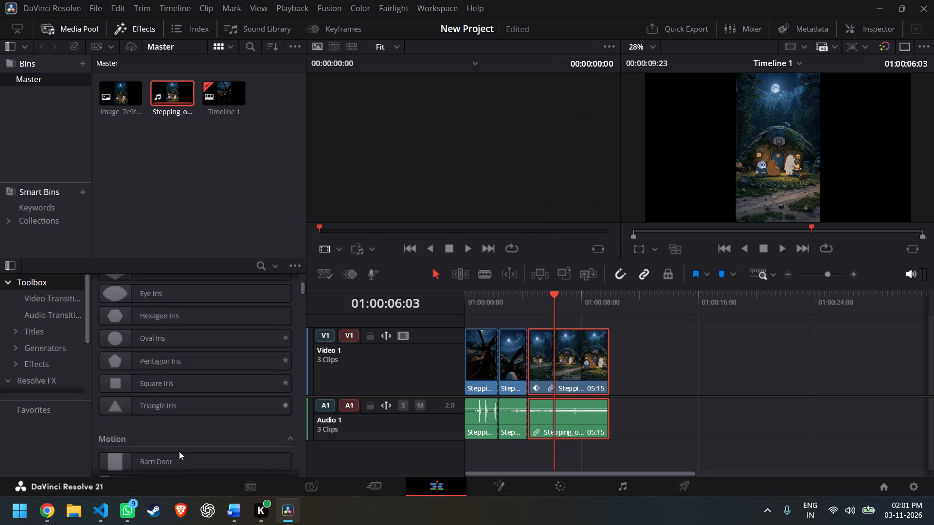
scroll(179, 451, "down", 2)
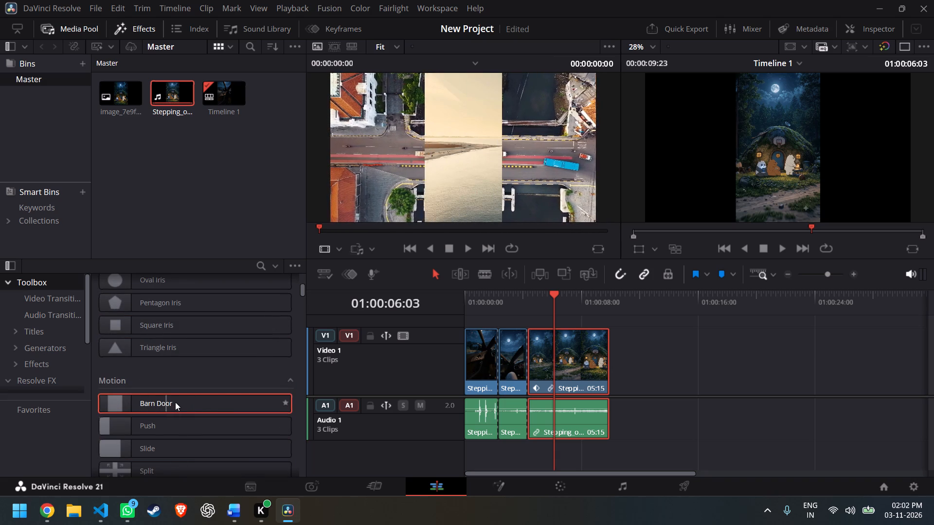
scroll(226, 425, "down", 2)
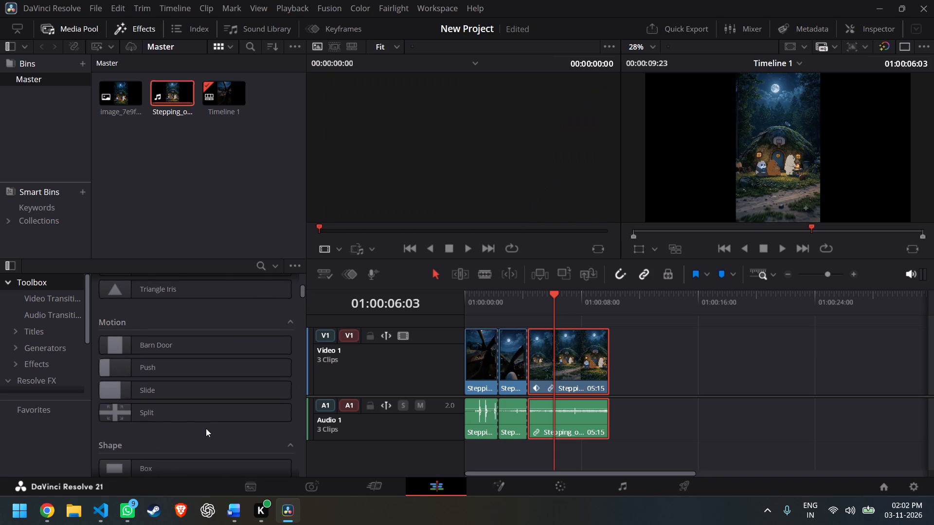
scroll(124, 393, "down", 3)
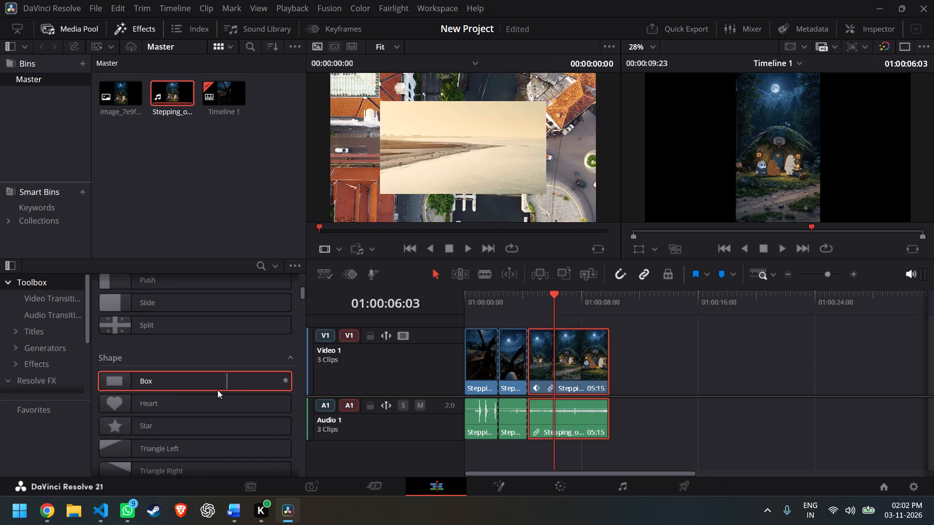
scroll(212, 393, "down", 2)
scroll(127, 389, "down", 4)
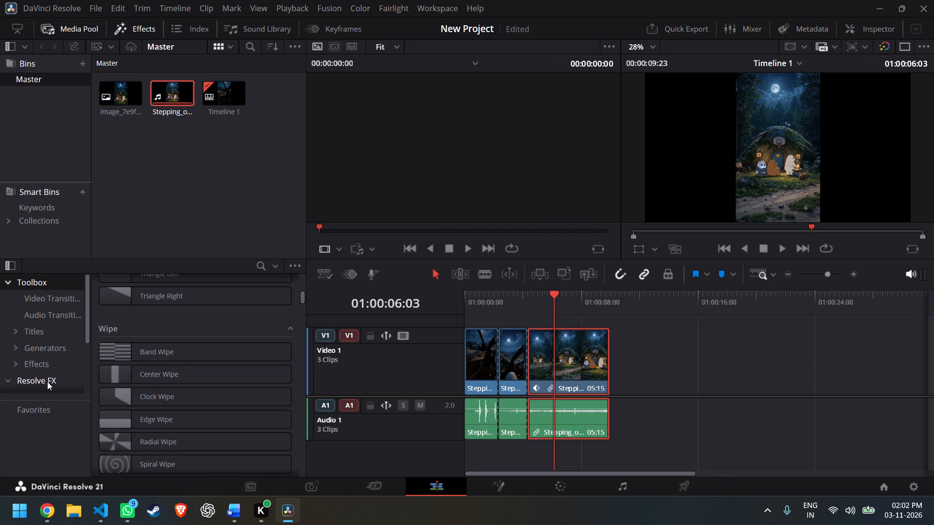
Look through the title templates, the generators and the stinger transitions in the effects library.
scroll(47, 382, "up", 1)
left_click(37, 330)
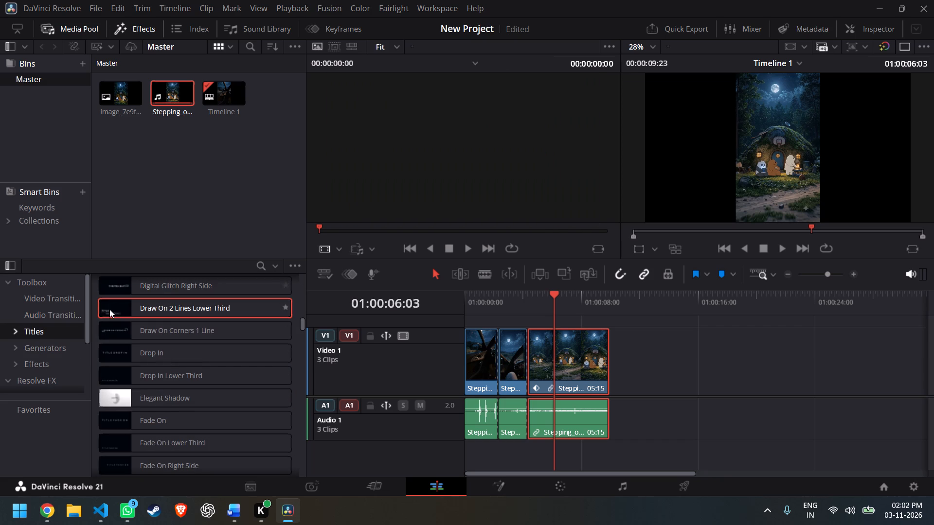
left_click(30, 350)
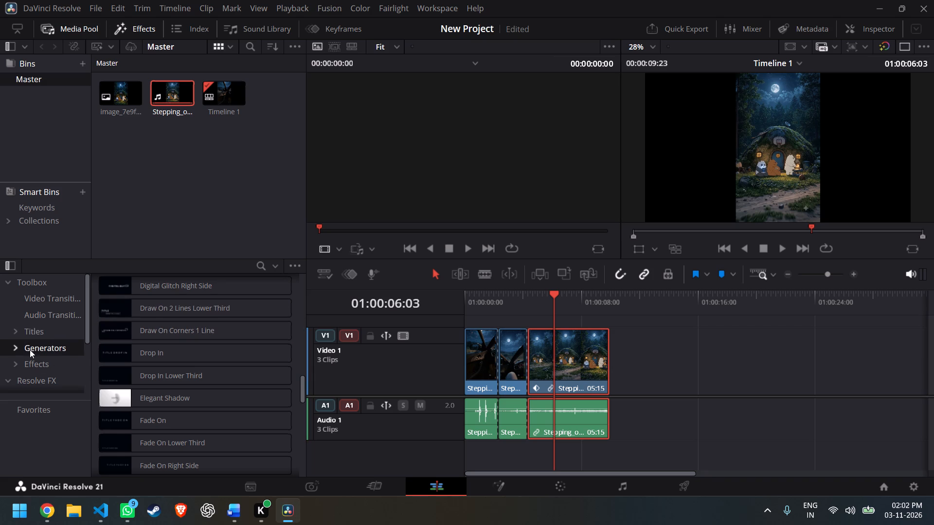
left_click(119, 286)
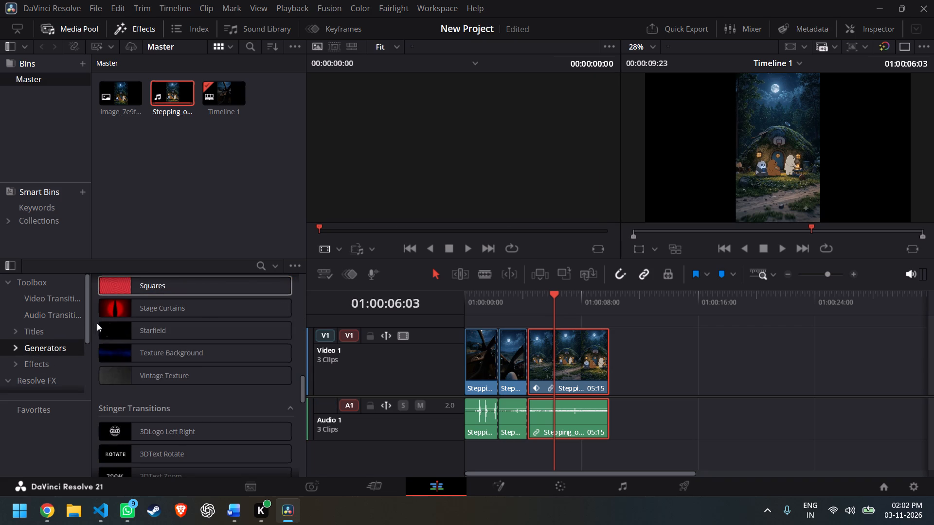
left_click(104, 353)
left_click_drag(155, 352, 192, 352)
scroll(131, 393, "down", 1)
scroll(131, 387, "up", 1)
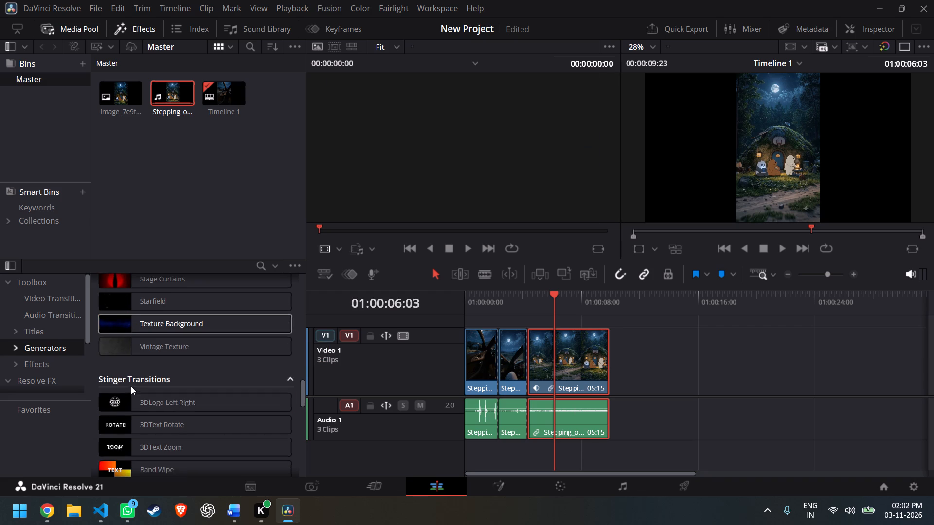
scroll(136, 410, "down", 3)
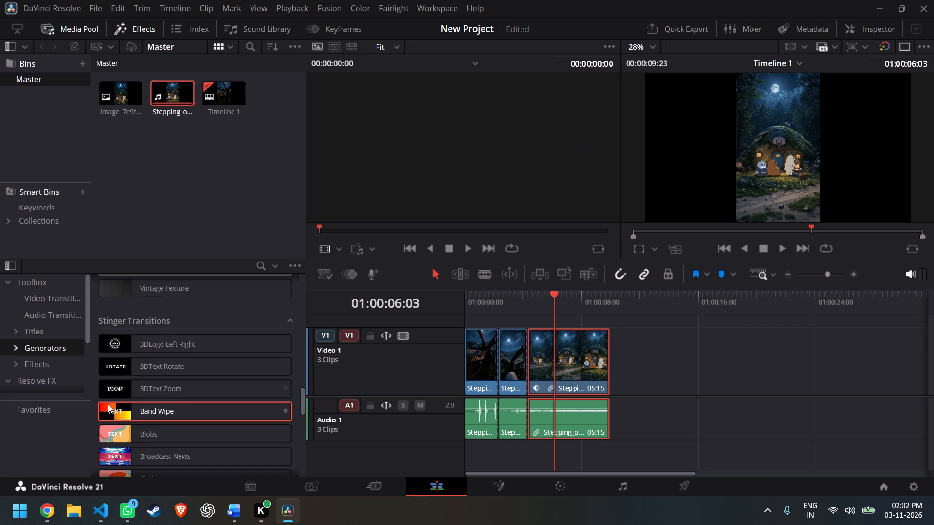
scroll(117, 389, "down", 1)
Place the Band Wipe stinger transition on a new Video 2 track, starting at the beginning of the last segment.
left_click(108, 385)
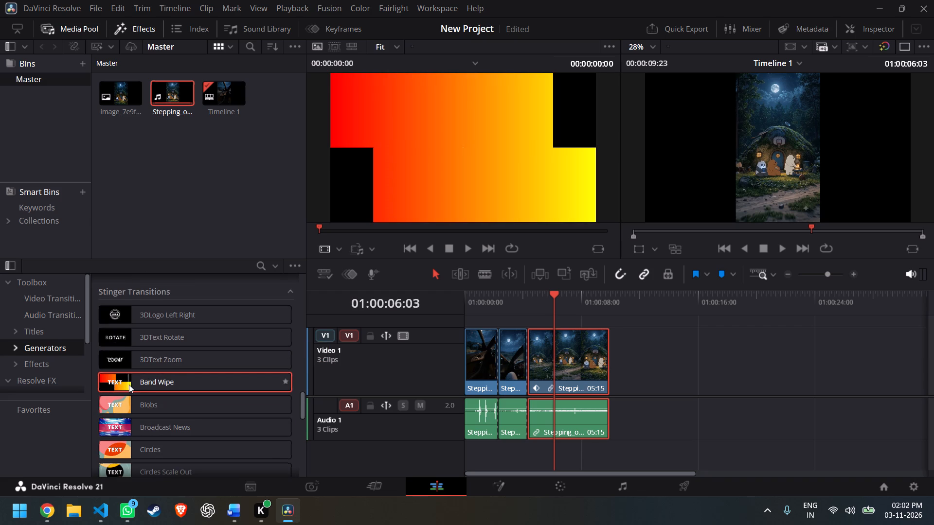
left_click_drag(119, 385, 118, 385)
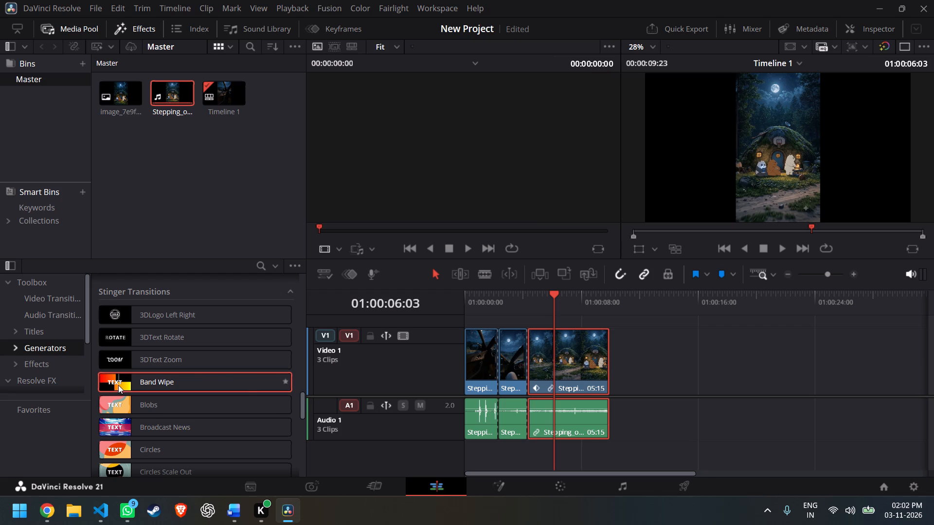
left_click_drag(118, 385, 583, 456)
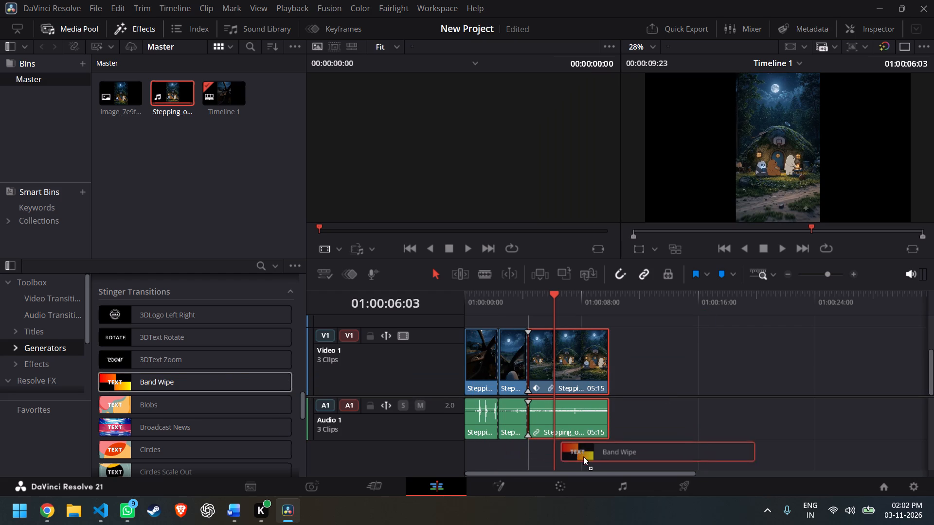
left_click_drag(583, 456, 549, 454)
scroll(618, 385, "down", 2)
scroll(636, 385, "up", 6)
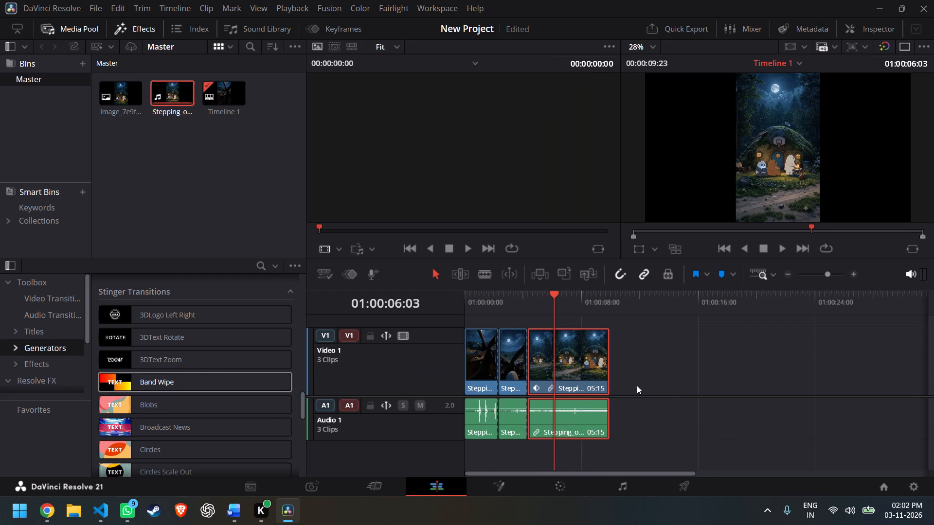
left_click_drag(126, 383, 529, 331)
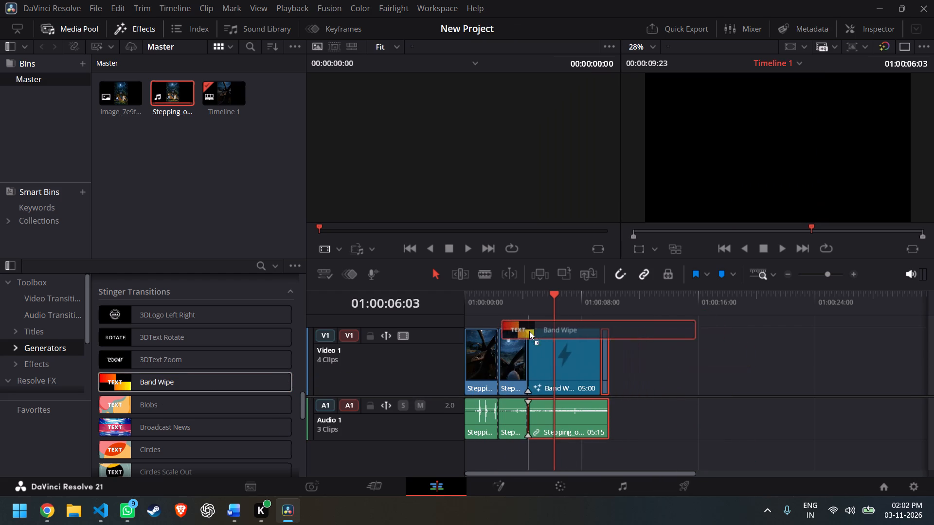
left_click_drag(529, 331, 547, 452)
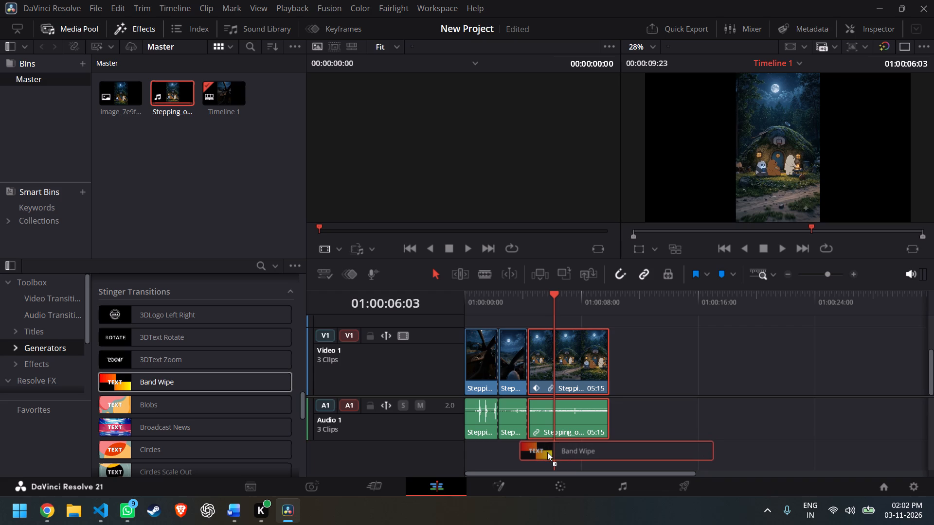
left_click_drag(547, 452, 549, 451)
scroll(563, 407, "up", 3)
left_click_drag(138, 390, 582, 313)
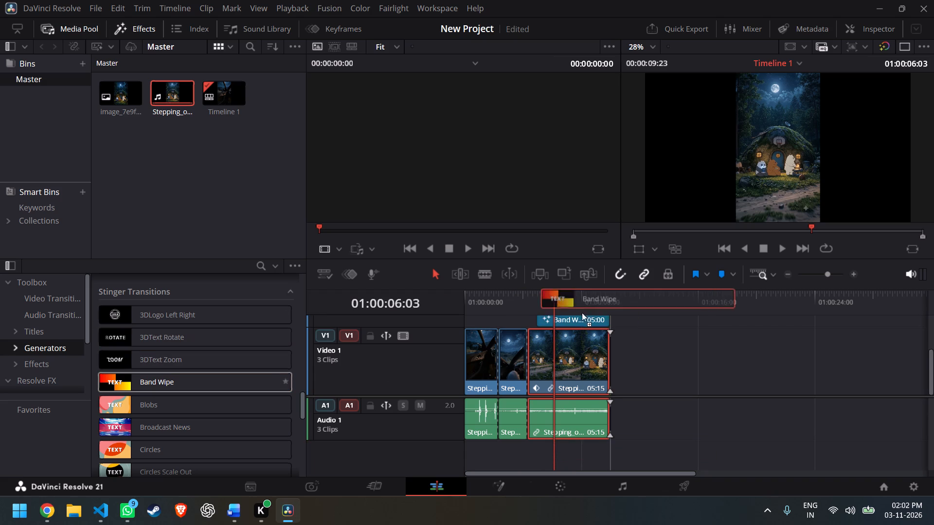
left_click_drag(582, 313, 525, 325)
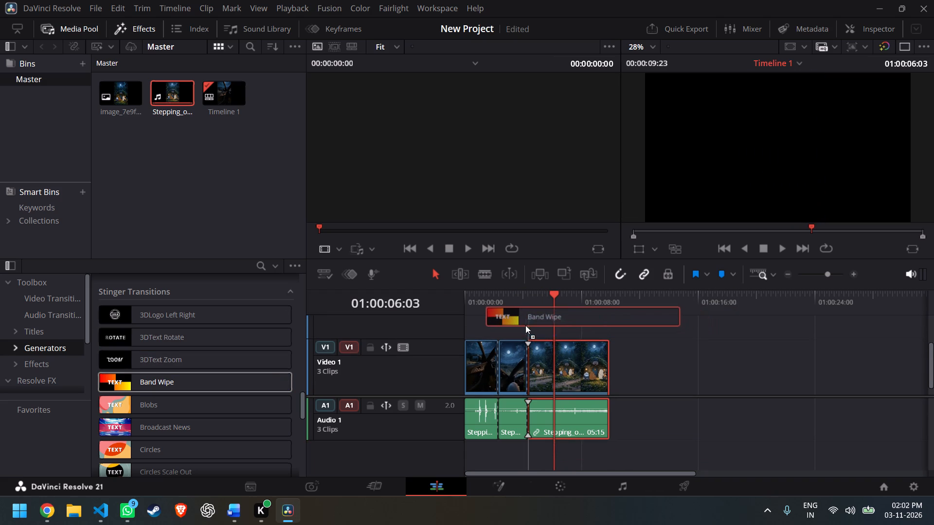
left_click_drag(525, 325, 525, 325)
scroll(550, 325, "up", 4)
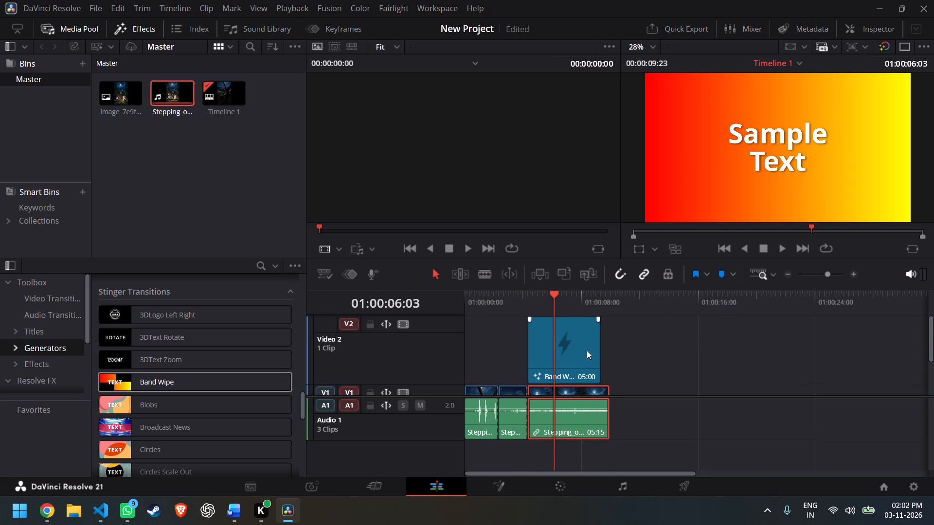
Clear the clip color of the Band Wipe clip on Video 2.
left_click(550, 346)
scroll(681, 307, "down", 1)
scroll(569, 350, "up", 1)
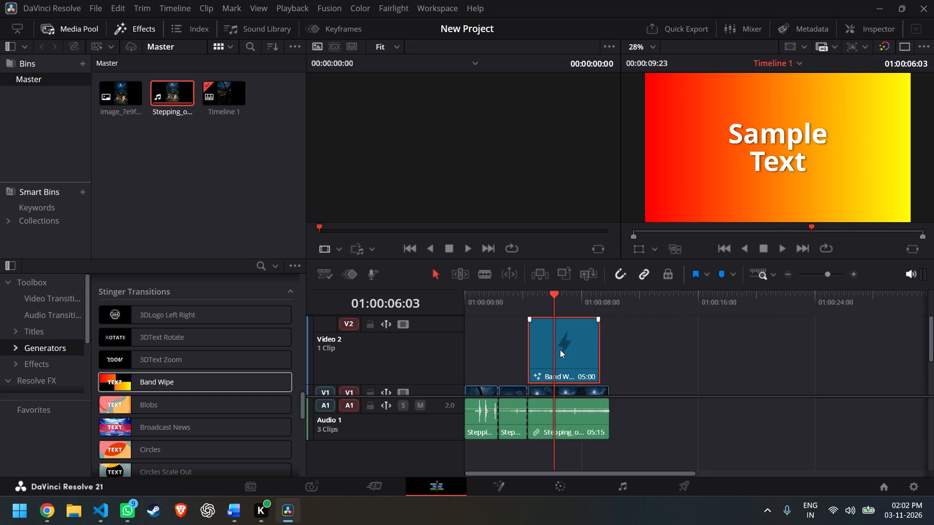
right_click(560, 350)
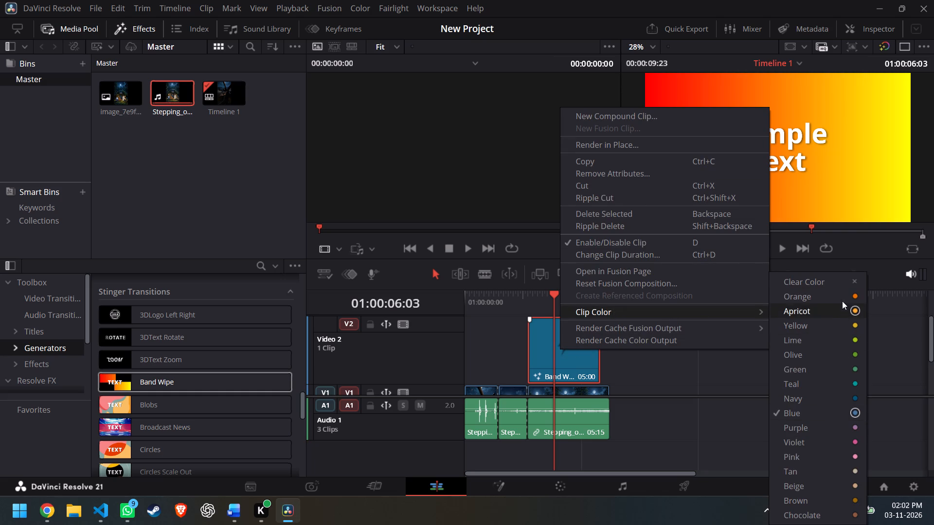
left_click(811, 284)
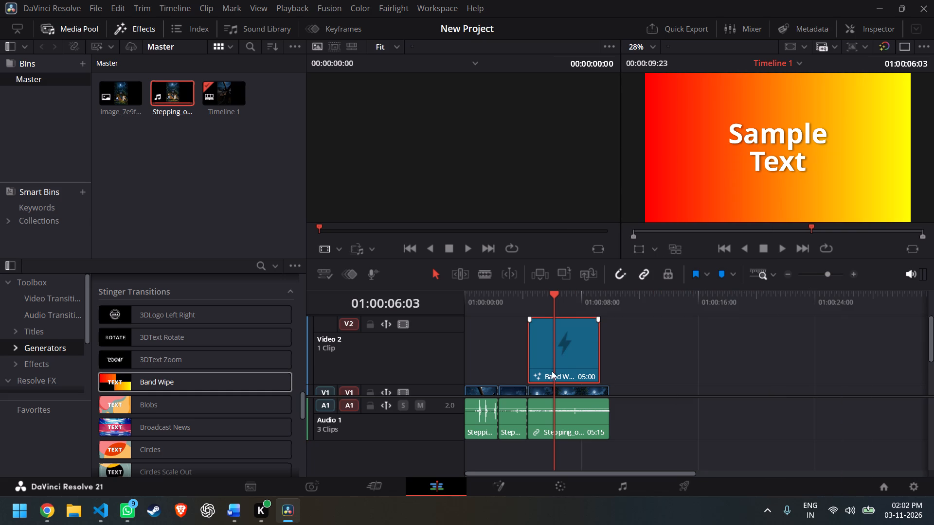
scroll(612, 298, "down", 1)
Play the timeline from its start through the Band Wipe clip to review the effect over the last segment.
key("space")
key("space")
left_click(760, 248)
left_click(785, 251)
key("space")
left_click_drag(559, 294, 433, 294)
key("space")
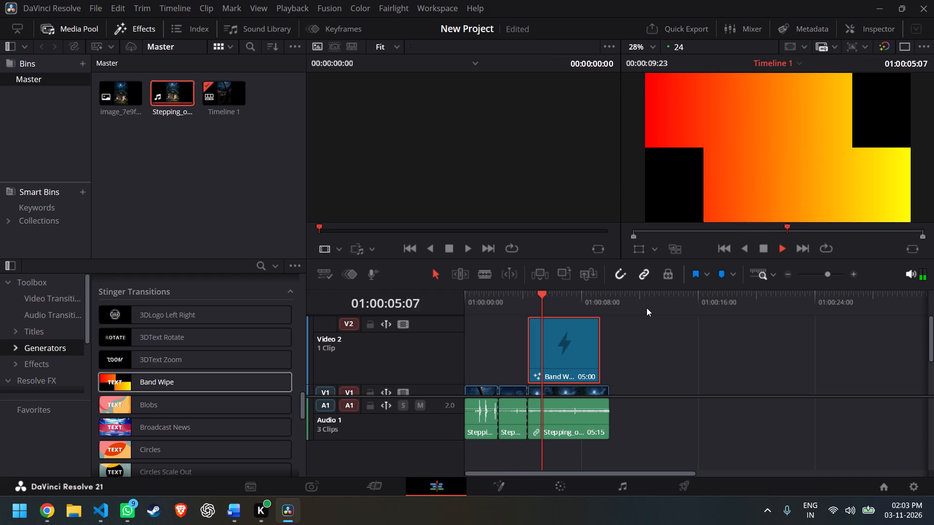
key("space")
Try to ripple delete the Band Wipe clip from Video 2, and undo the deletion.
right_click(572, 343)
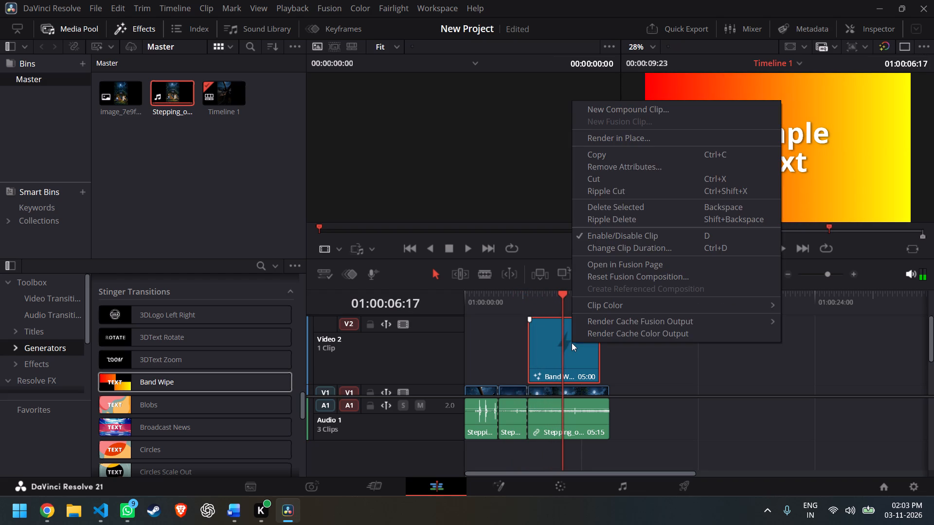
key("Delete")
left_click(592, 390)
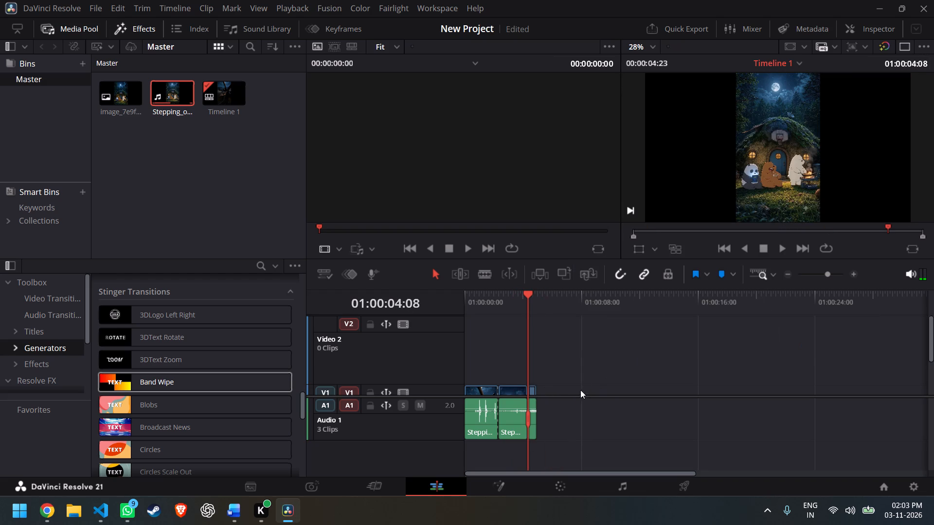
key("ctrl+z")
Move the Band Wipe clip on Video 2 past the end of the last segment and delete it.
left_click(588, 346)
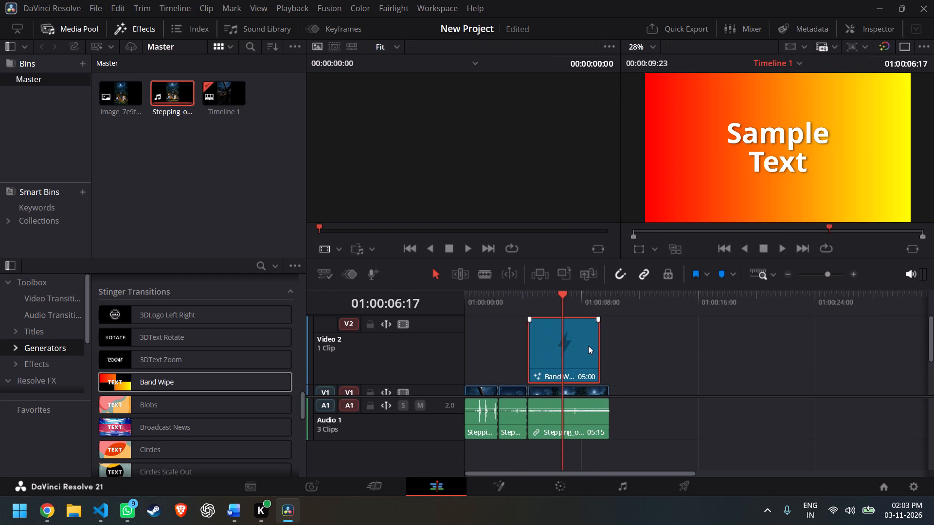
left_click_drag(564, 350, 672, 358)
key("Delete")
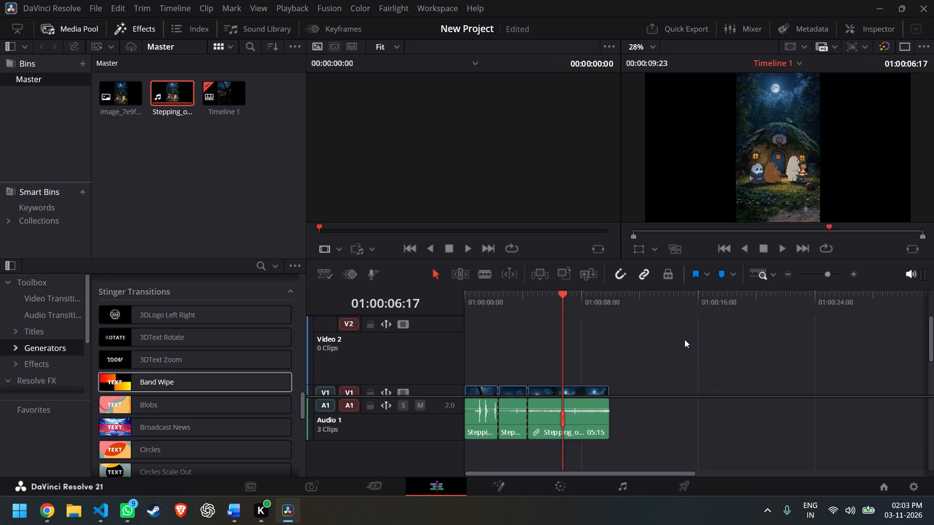
Move the playhead back near the timeline's start and enlarge the Video 1 track so its clip thumbnails show fully.
scroll(618, 364, "down", 3)
scroll(618, 365, "up", 3)
left_click_drag(565, 291, 478, 291)
scroll(509, 381, "up", 3)
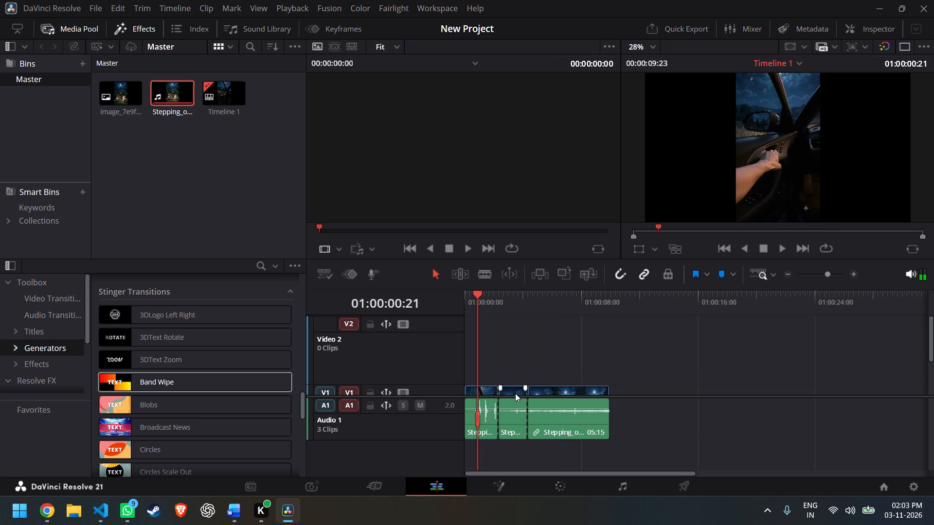
scroll(515, 393, "up", 4)
scroll(458, 391, "down", 4)
scroll(452, 387, "up", 1)
left_click_drag(451, 395, 446, 448)
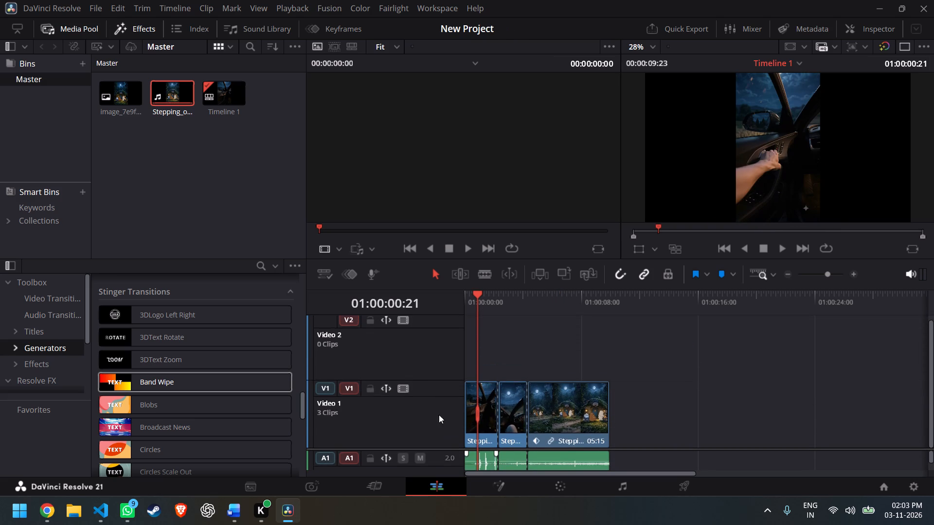
scroll(423, 377, "down", 3)
scroll(440, 378, "up", 1)
scroll(460, 380, "down", 7)
Switch to the Cut page, scrub back and forth through the three segments to review them, and return to the Edit page.
left_click(366, 481)
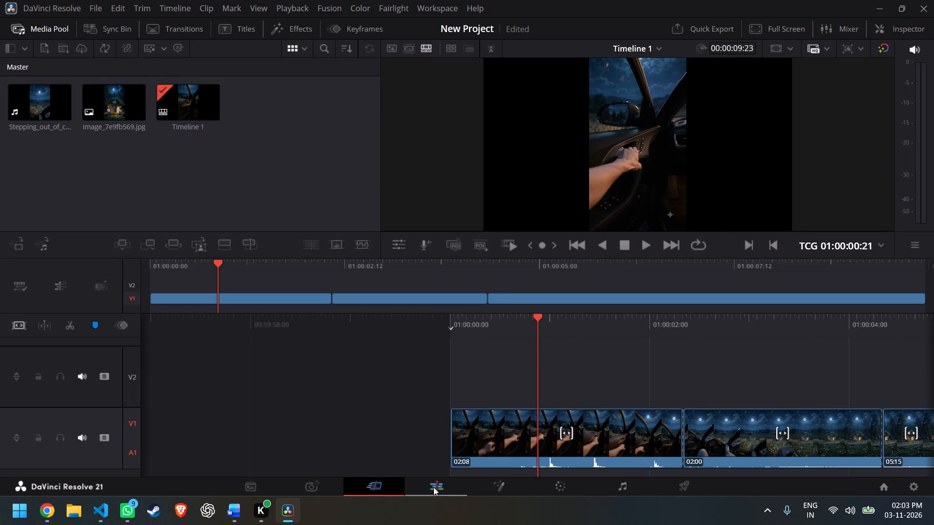
scroll(544, 388, "down", 5)
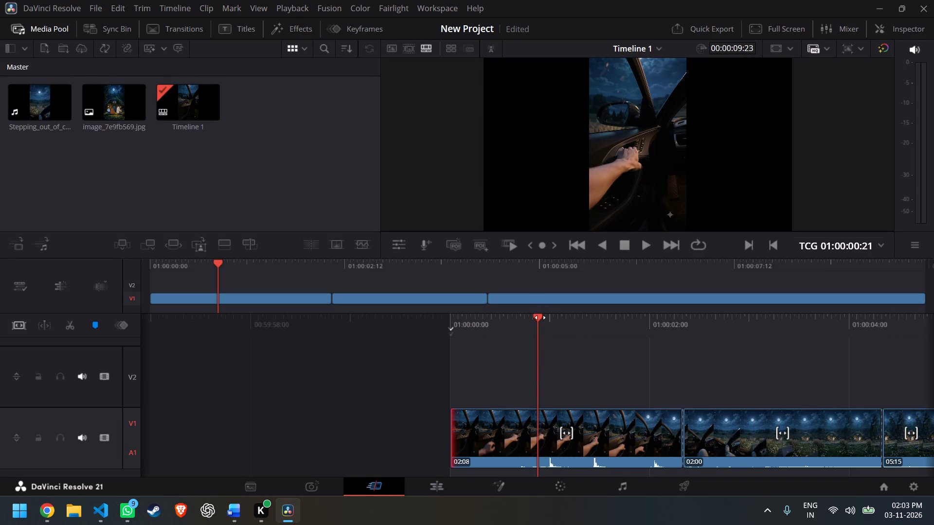
left_click_drag(539, 317, 12, 321)
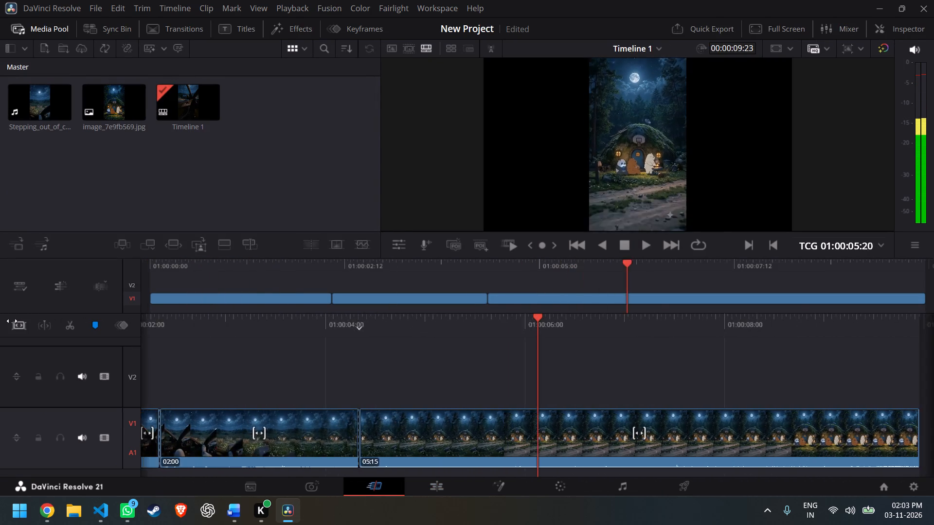
left_click_drag(12, 321, 598, 325)
scroll(610, 336, "down", 2)
scroll(547, 365, "down", 3)
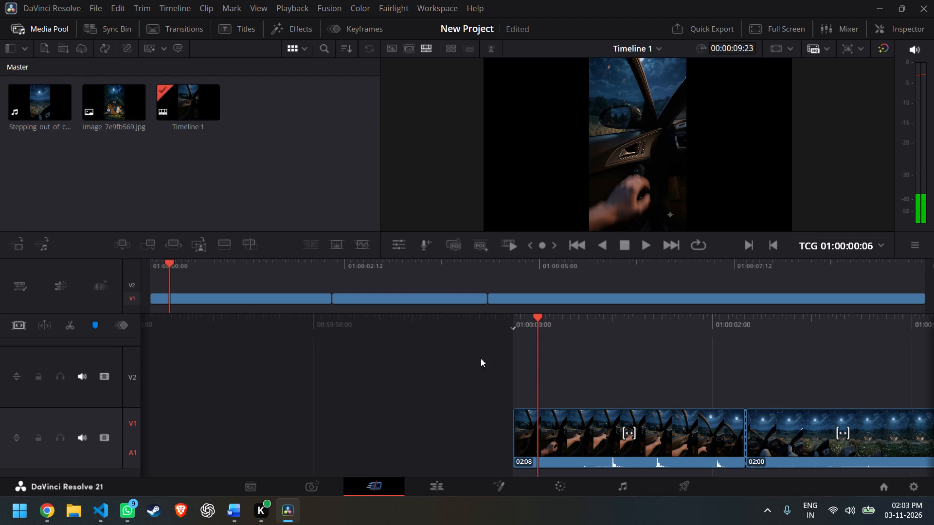
scroll(462, 355, "up", 5)
scroll(656, 347, "up", 4)
left_click(447, 487)
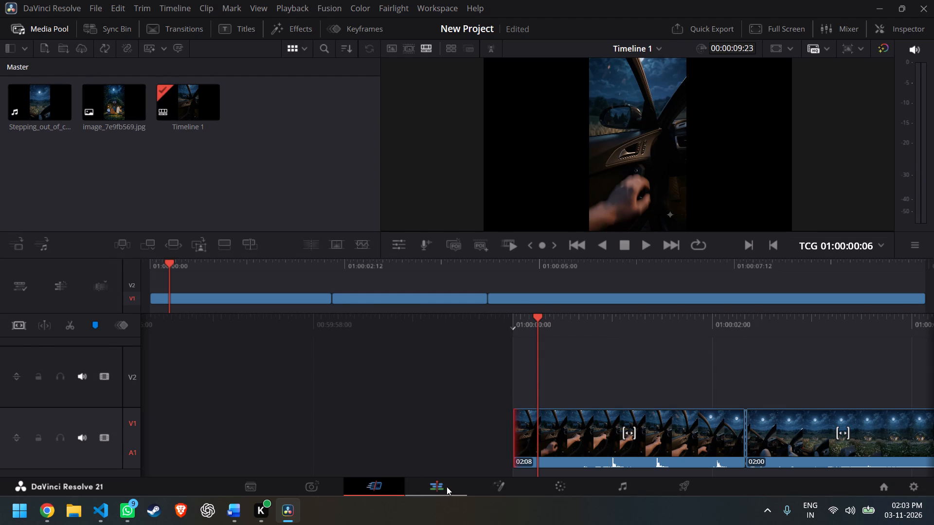
Preview 3DText Rotate and the other Stinger Transitions generators in the effects library.
scroll(303, 347, "up", 3)
scroll(193, 347, "down", 3)
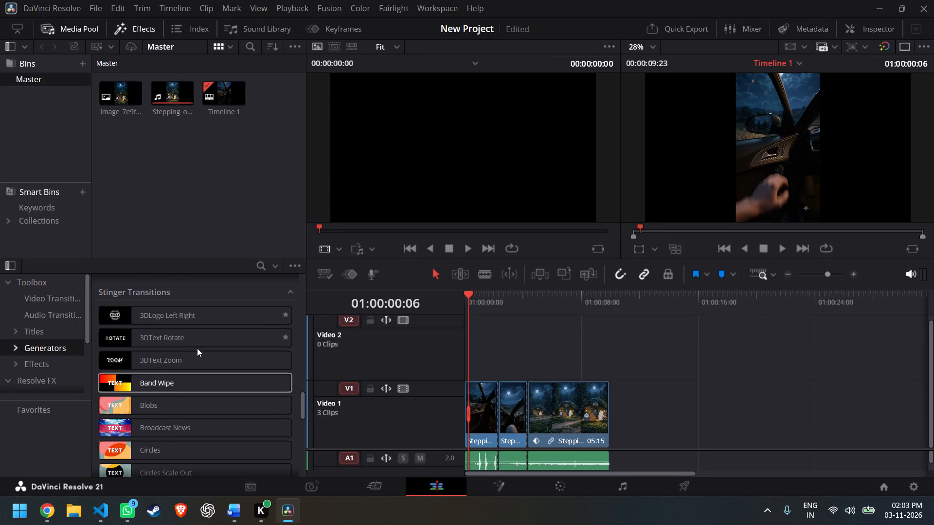
left_click(164, 341)
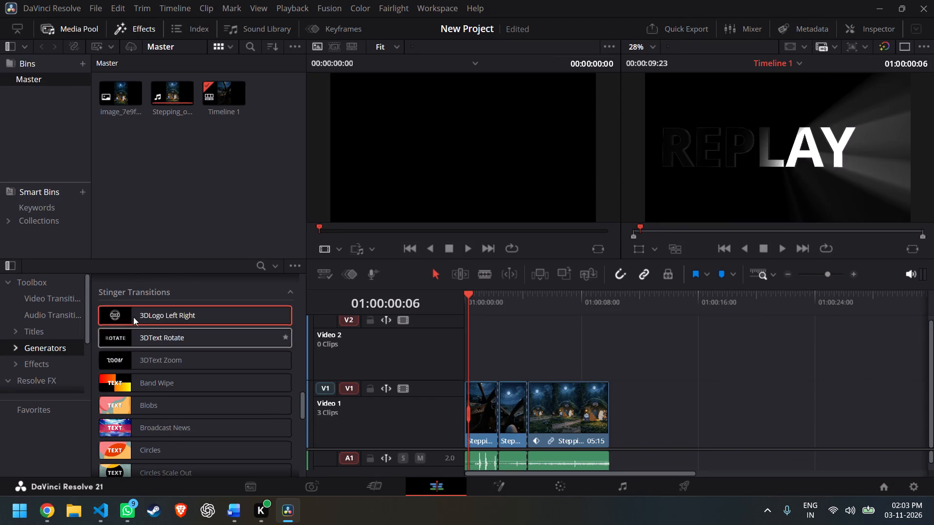
scroll(144, 340, "down", 1)
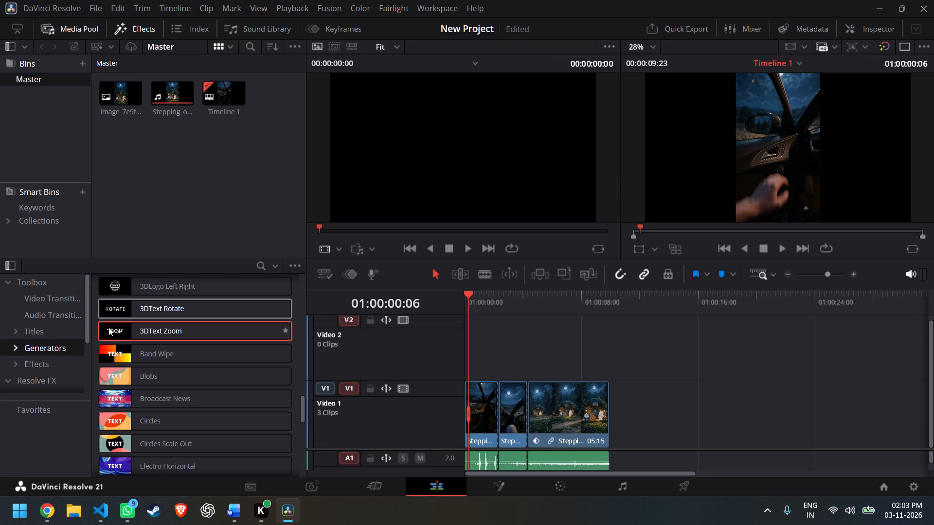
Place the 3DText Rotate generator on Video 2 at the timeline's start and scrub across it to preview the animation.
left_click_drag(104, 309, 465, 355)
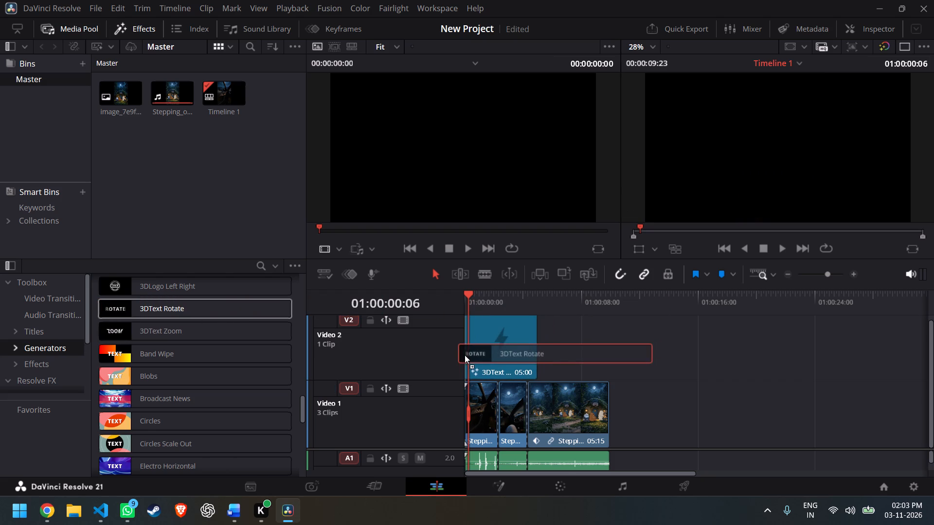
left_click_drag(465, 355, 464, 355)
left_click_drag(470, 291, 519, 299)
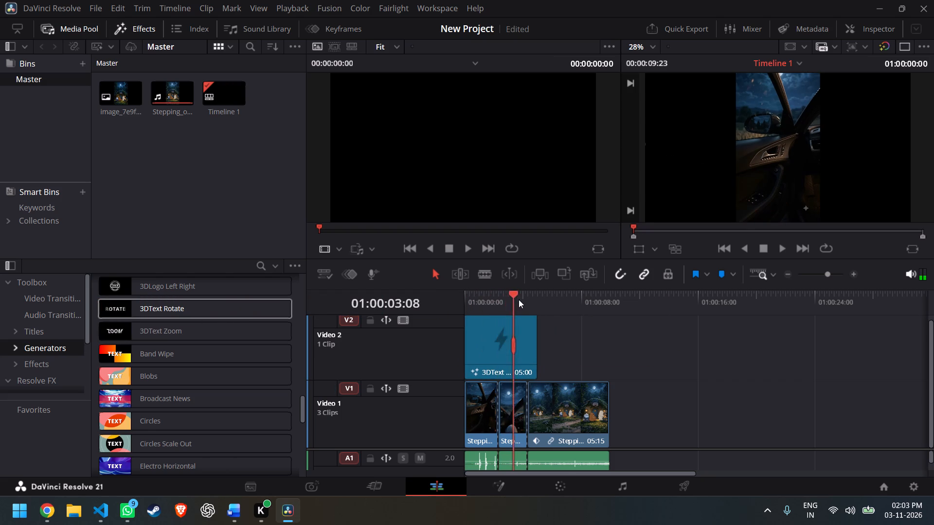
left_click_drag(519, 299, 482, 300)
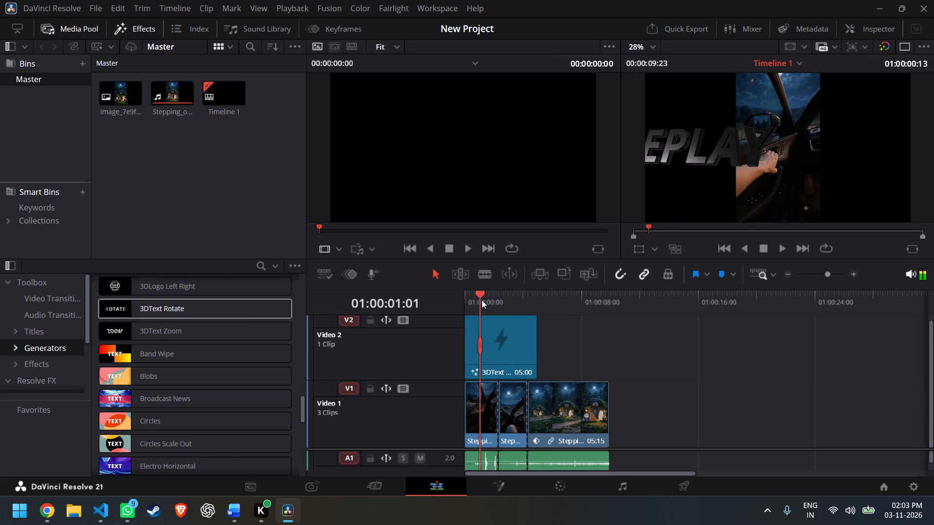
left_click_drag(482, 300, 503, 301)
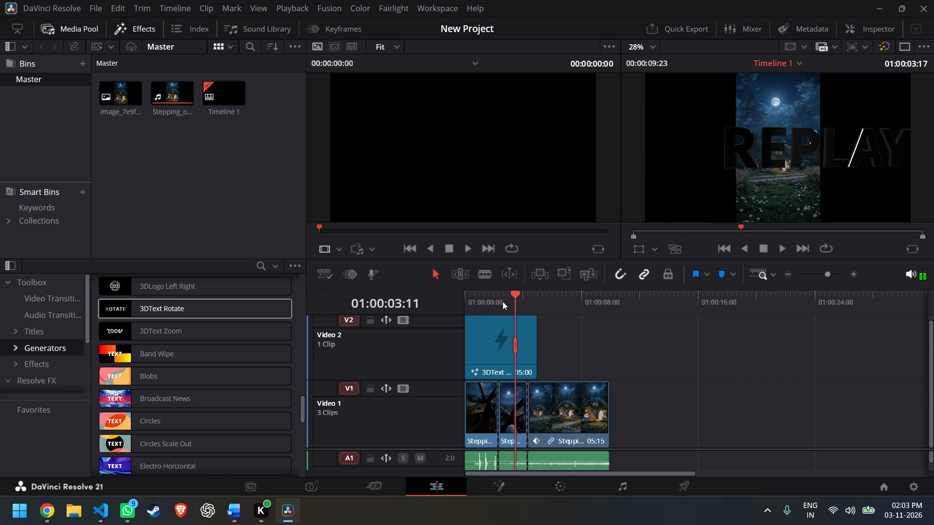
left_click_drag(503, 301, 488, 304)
Browse the remaining generators in the effects library down to the Krokodove group and preview Lines.
scroll(163, 397, "up", 1)
scroll(159, 406, "down", 7)
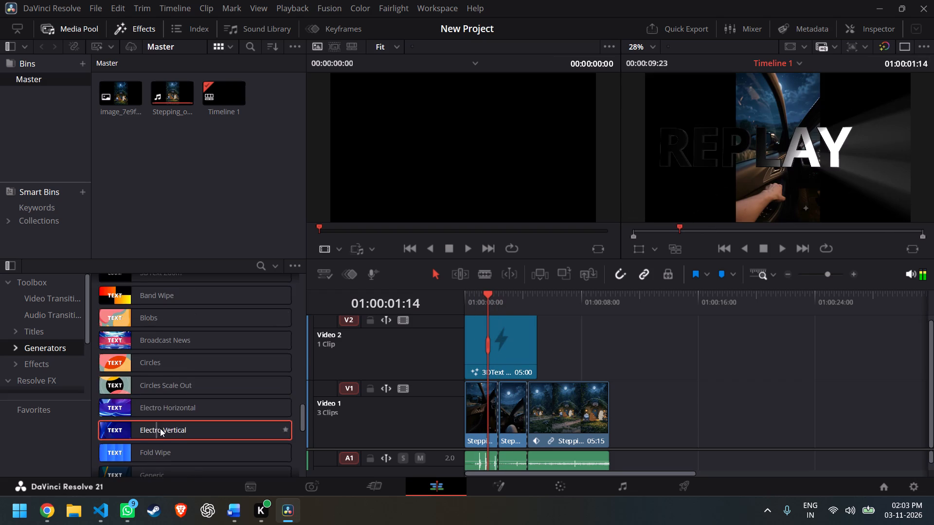
scroll(159, 425, "down", 12)
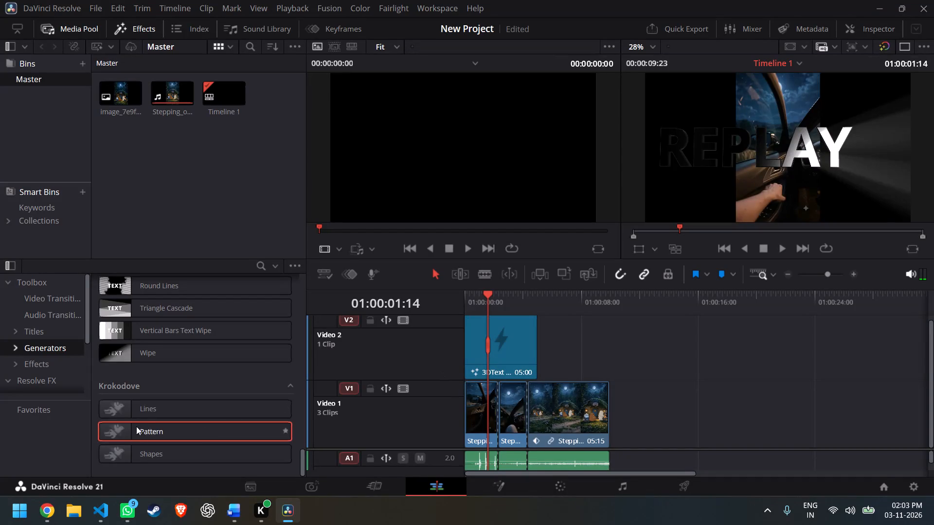
left_click(144, 412)
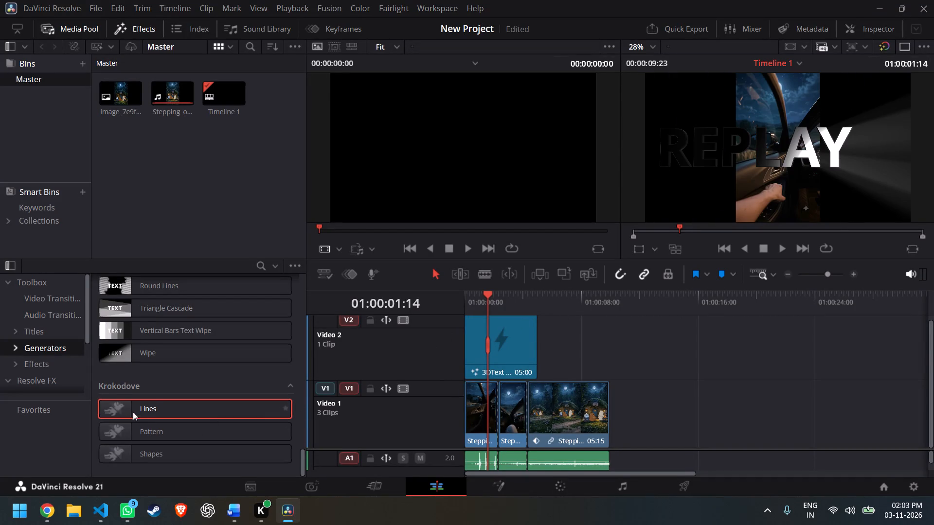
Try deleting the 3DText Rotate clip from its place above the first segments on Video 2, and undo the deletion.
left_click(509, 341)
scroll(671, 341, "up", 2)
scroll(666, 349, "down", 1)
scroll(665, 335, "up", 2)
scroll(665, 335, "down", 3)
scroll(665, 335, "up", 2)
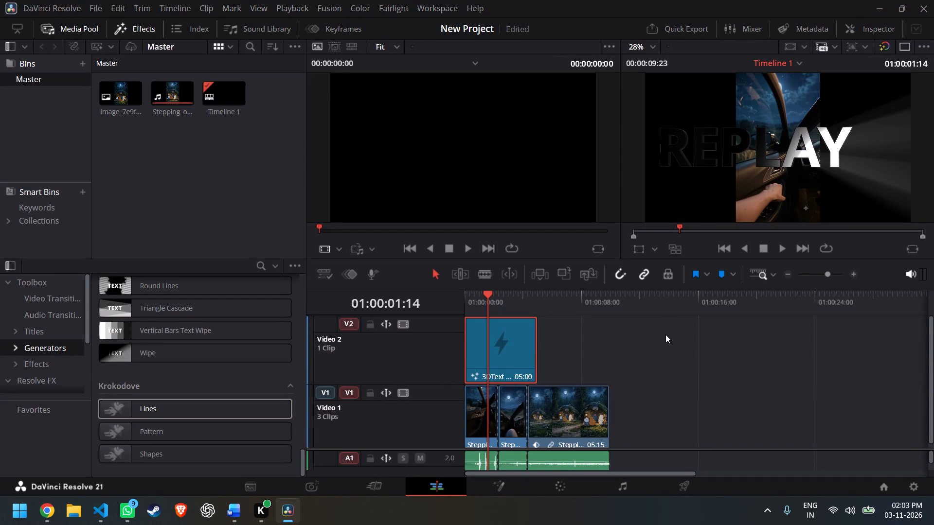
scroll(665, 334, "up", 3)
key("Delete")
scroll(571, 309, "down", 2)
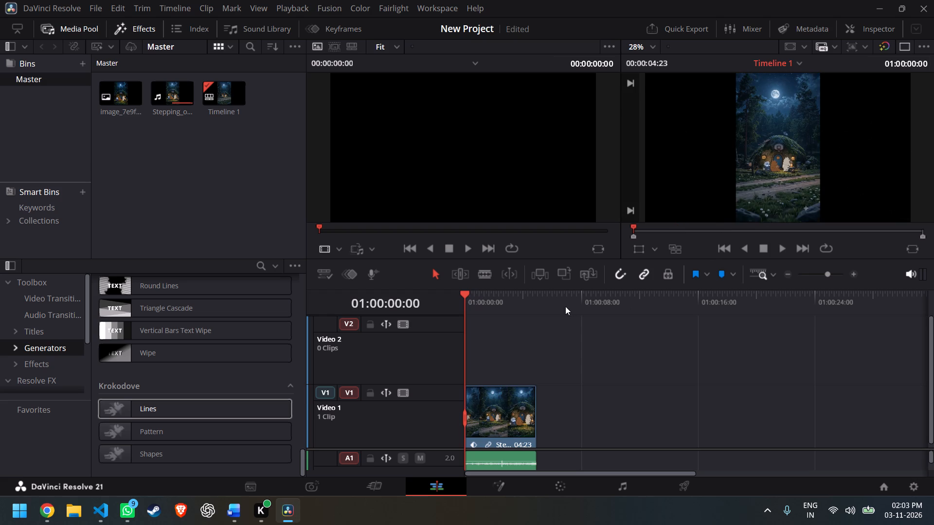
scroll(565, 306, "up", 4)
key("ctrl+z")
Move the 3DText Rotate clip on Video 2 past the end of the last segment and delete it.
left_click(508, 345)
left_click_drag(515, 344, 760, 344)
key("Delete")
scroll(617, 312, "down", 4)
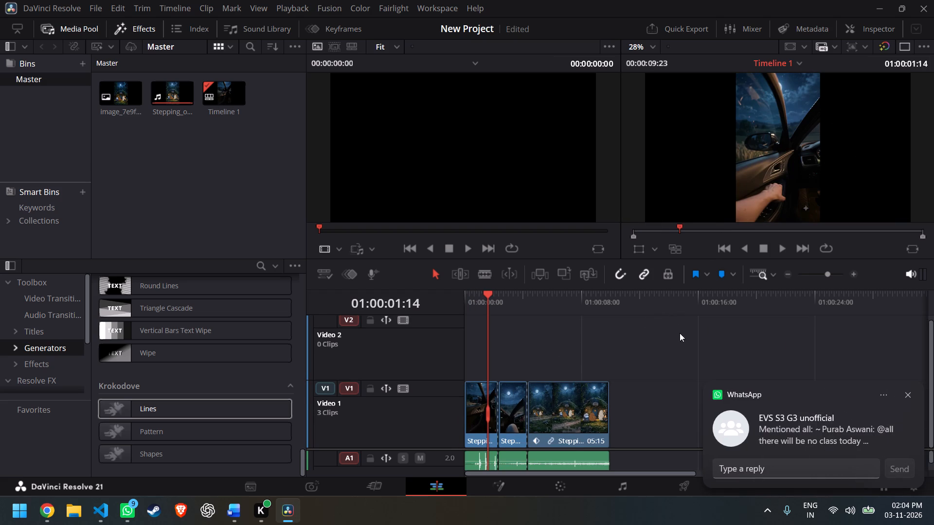
Scrub the playhead forward to the start of the third segment at 01:00:04:08.
left_click_drag(487, 303, 525, 308)
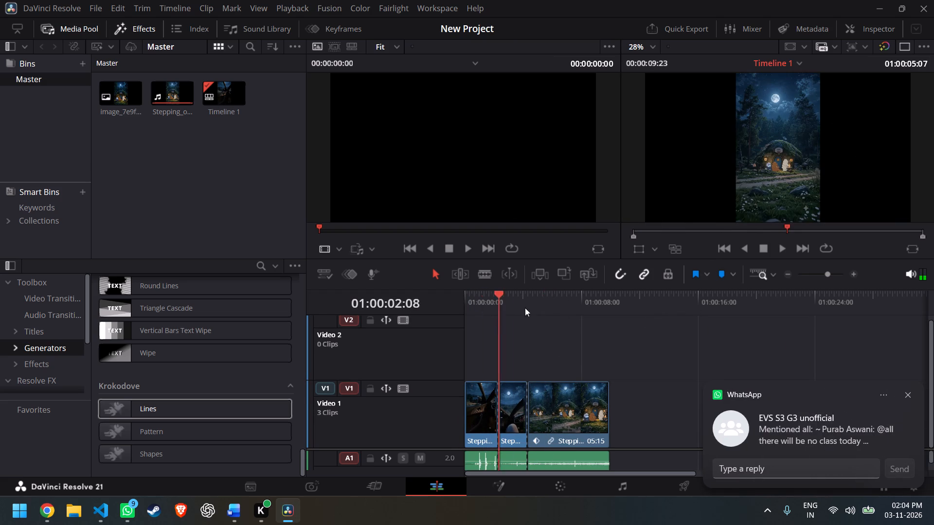
left_click_drag(525, 308, 534, 308)
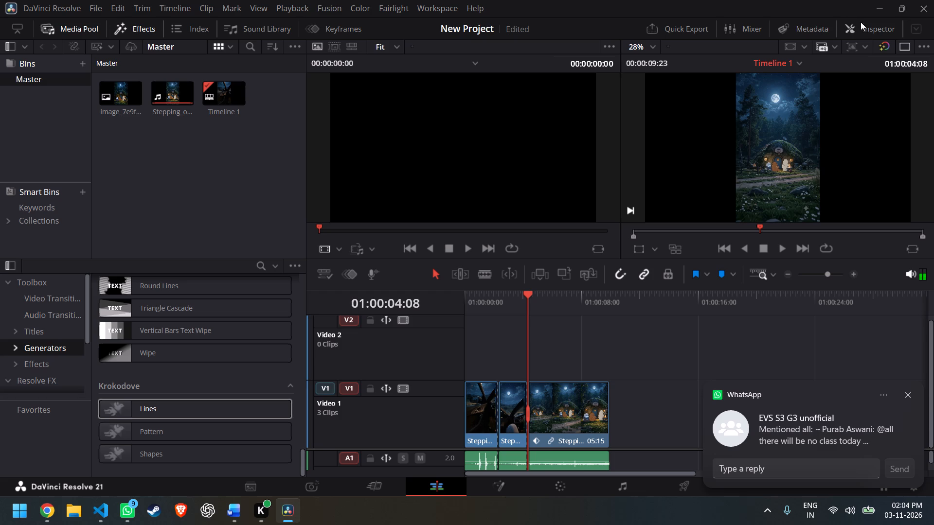
Review the Quick Export presets in list view, checking the YouTube and TikTok settings, and close without exporting.
left_click(700, 26)
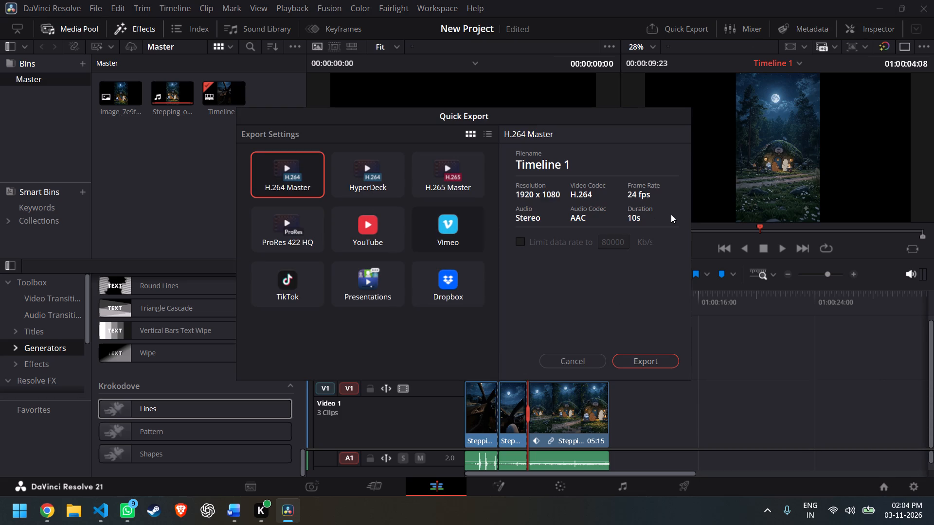
left_click(650, 198)
left_click(642, 191)
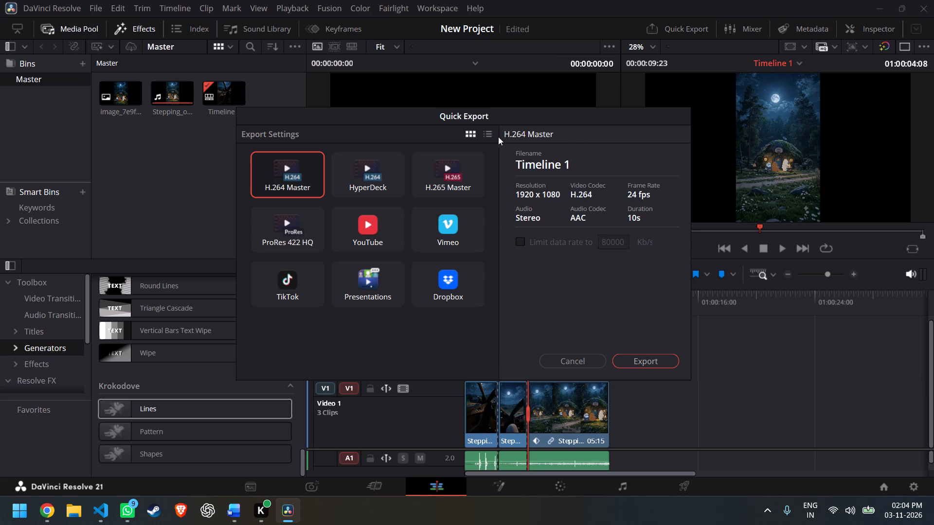
left_click(487, 135)
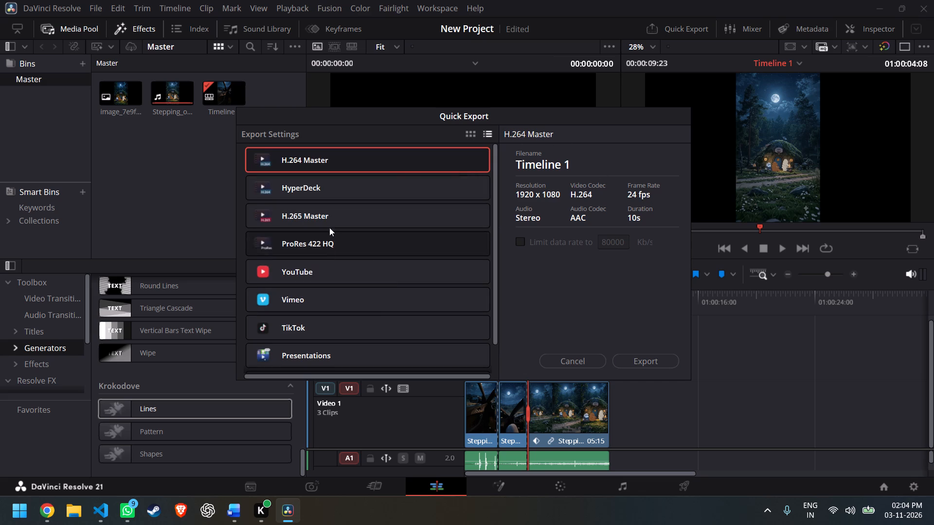
scroll(410, 233, "down", 4)
scroll(402, 314, "up", 2)
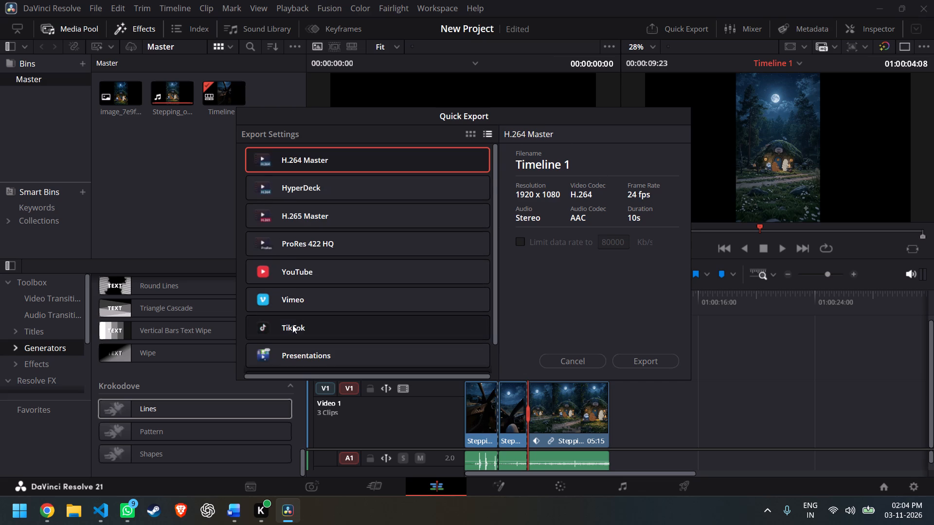
left_click(292, 325)
left_click(363, 276)
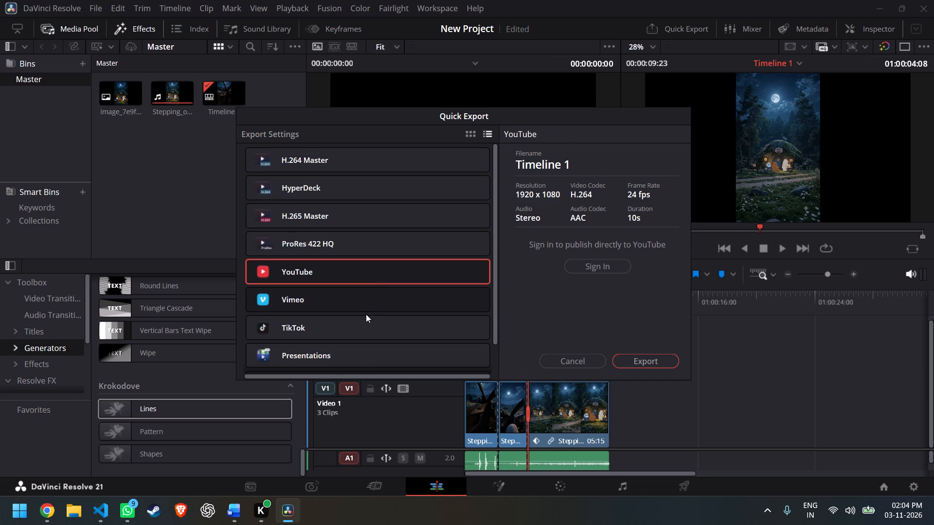
left_click(373, 319)
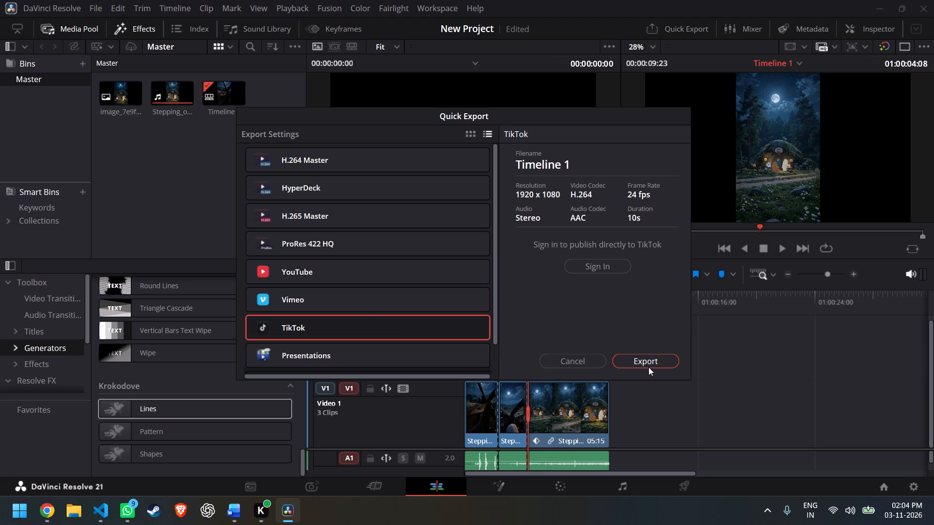
left_click(575, 363)
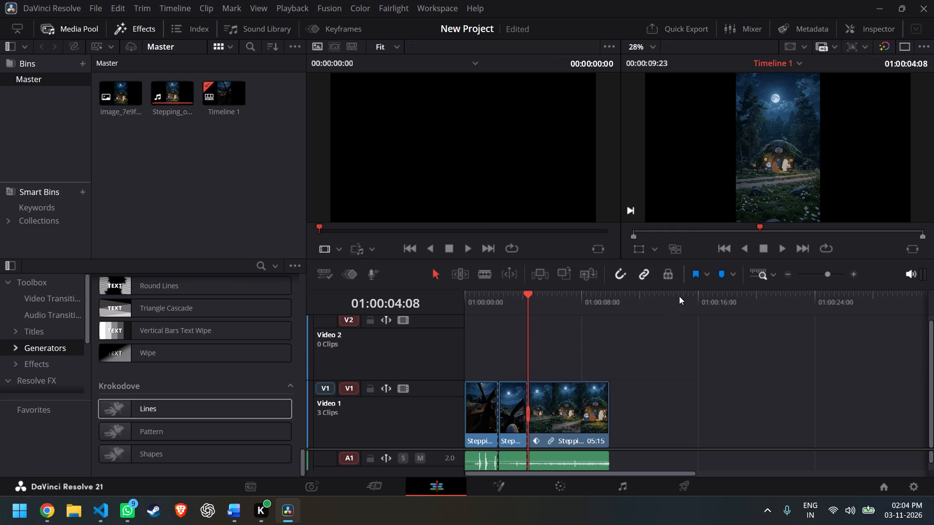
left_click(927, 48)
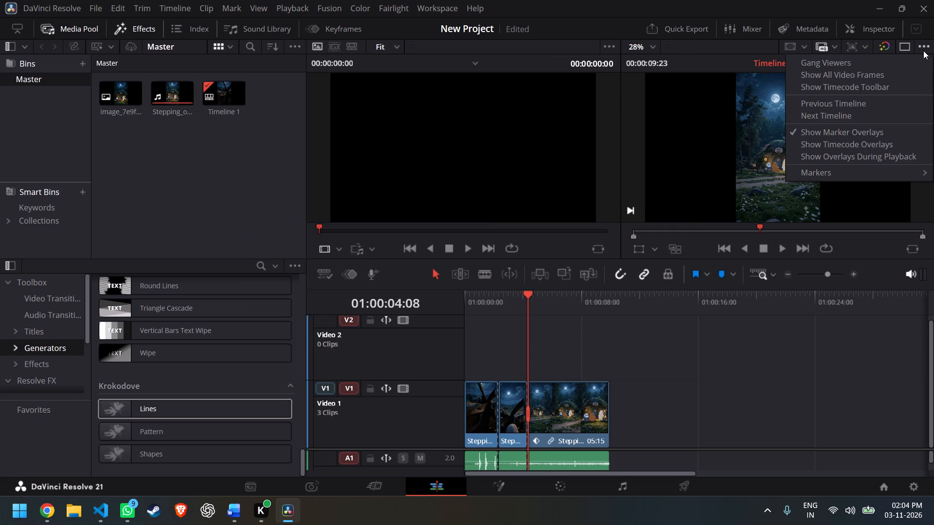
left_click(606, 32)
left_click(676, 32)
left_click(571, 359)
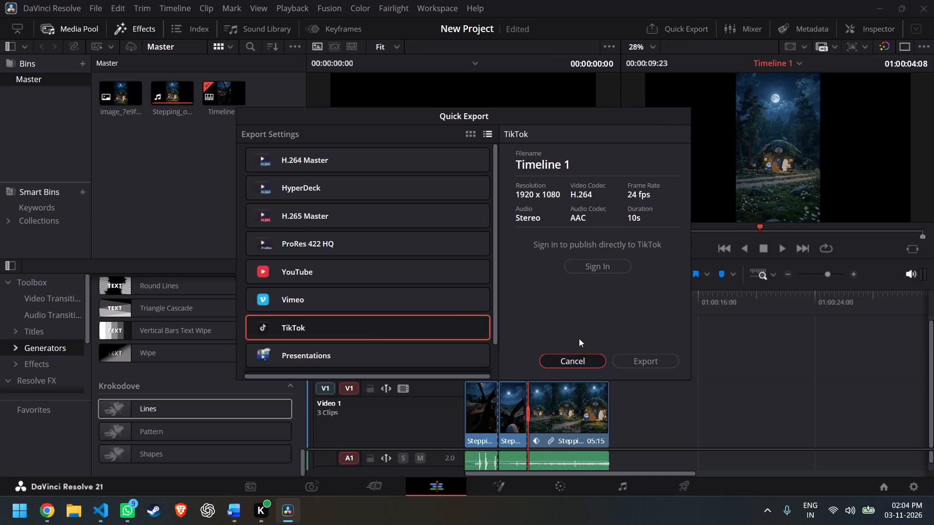
Delete all three Stepping_out_of_car segments from the timeline one by one, starting with the last segment.
left_click_drag(538, 409, 543, 406)
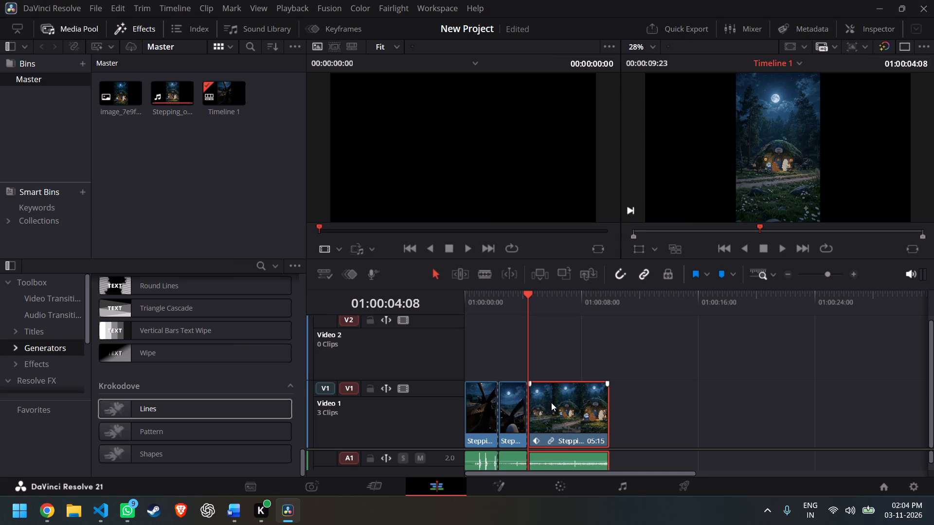
key("Delete")
left_click(529, 413)
key("Delete")
left_click(519, 411)
key("Delete")
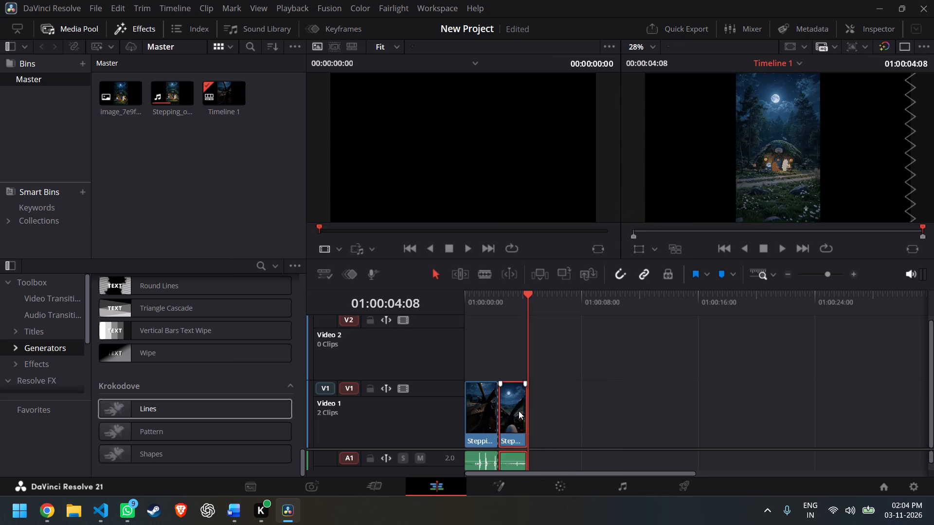
left_click(495, 411)
key("Delete")
left_click(479, 422)
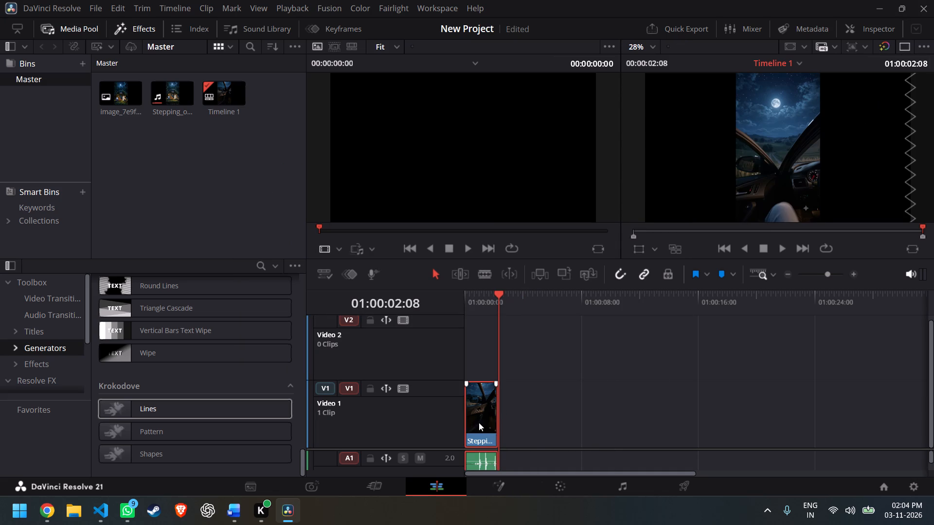
key("Delete")
Look through the last Stinger Transitions generators, such as Wipe and Round Lines, and the Krokodove generators.
scroll(791, 242, "down", 3)
scroll(171, 328, "down", 3)
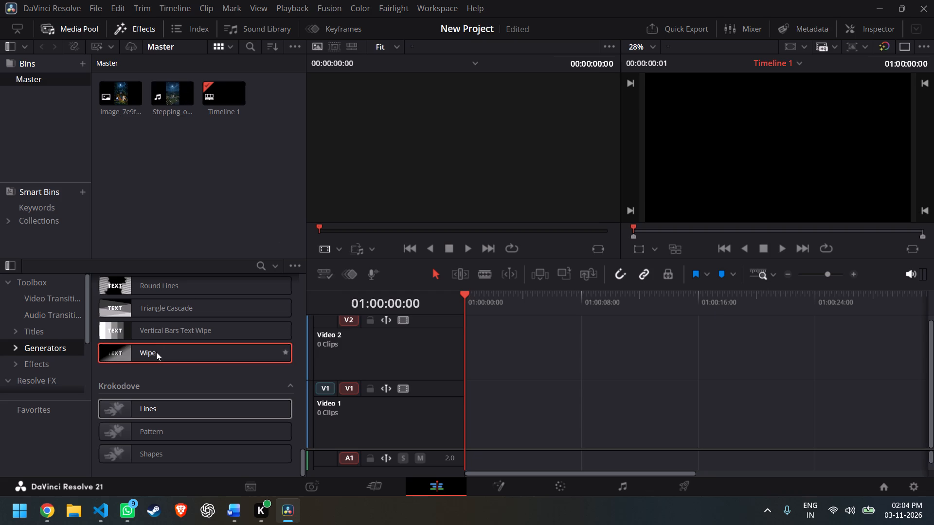
scroll(156, 352, "up", 1)
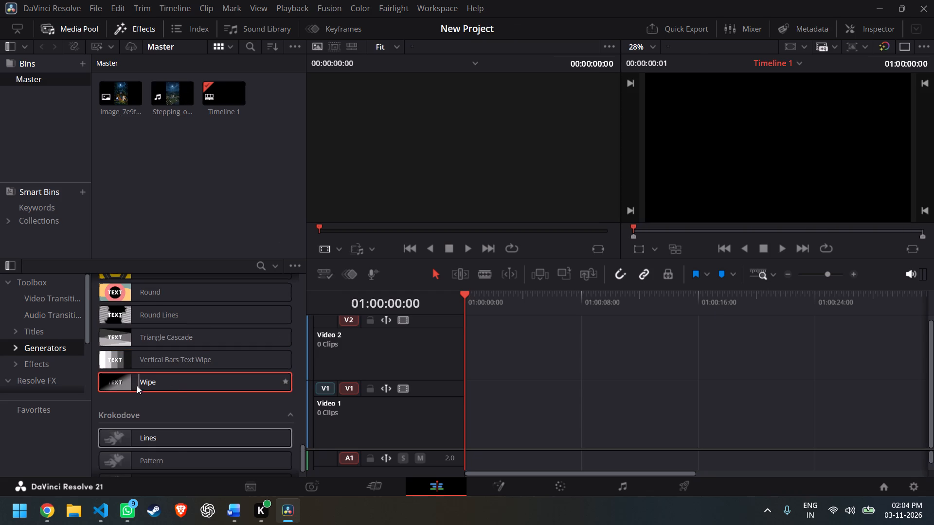
scroll(169, 395, "down", 1)
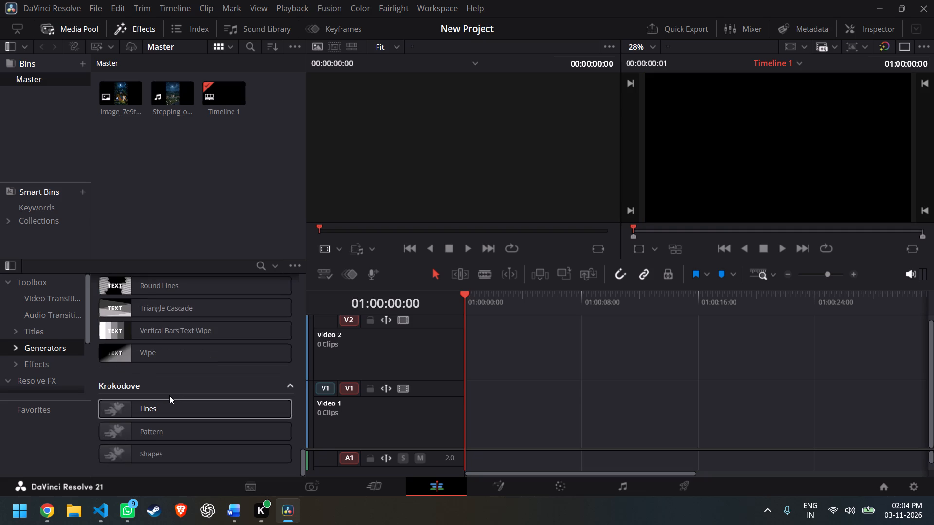
scroll(145, 324, "up", 1)
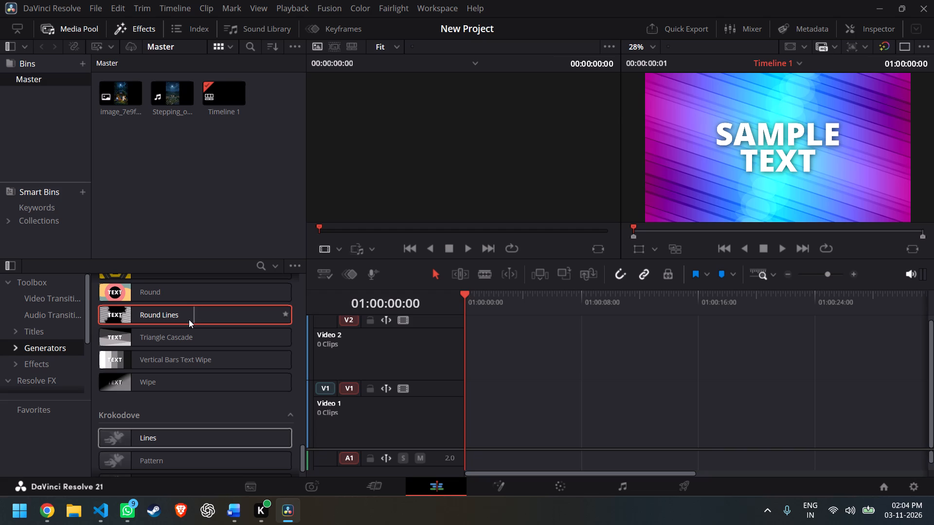
scroll(307, 291, "up", 2)
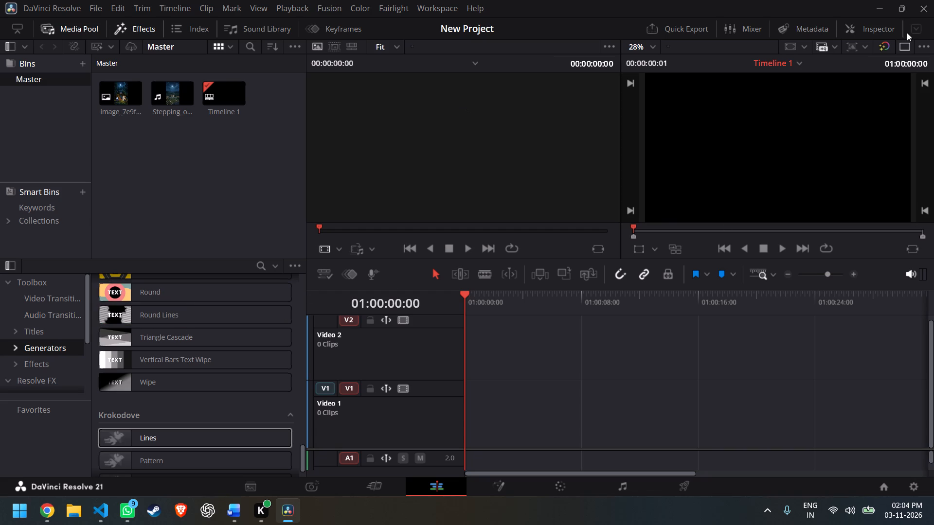
Close DaVinci Resolve without saving the changes to New Project.
left_click(933, 0)
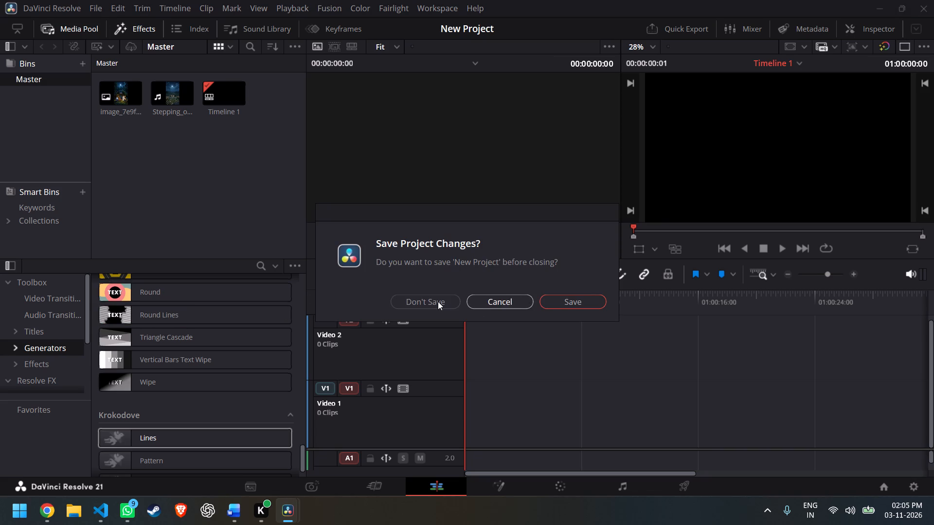
left_click(438, 301)
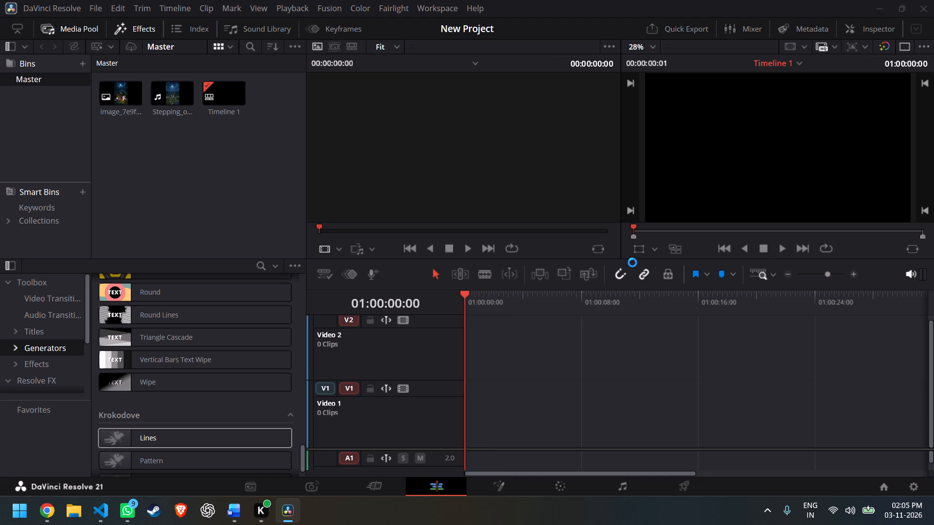